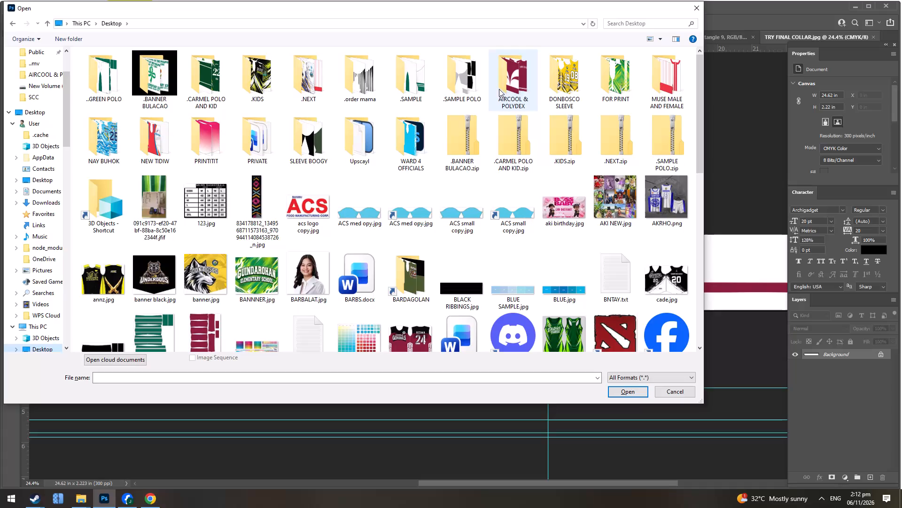
Open aircool medium.jpg from the AIRCOOL & POLYDEX folder on the Desktop.
double_click(503, 91)
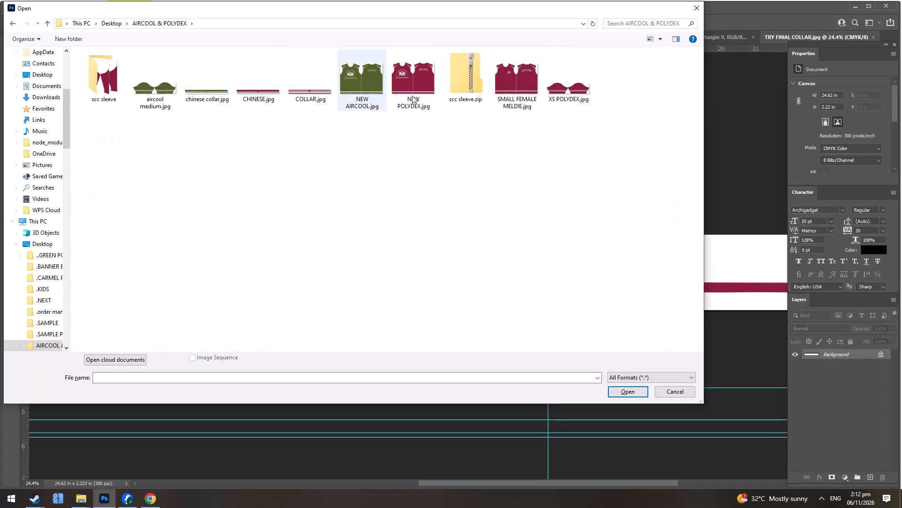
click(217, 98)
click(158, 91)
click(633, 388)
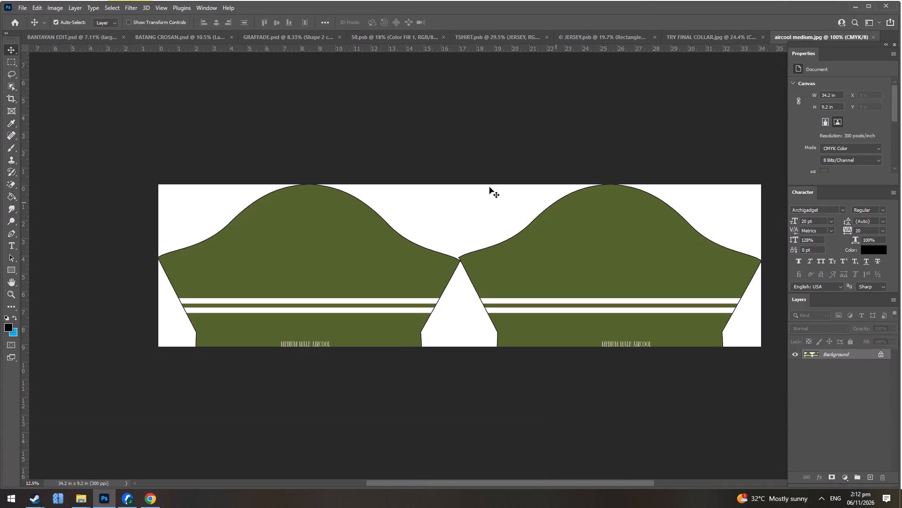
Sample the olive green of the sleeve and fill the maroon stripe in TRY FINAL COLLAR.jpg with it.
click(7, 116)
click(9, 119)
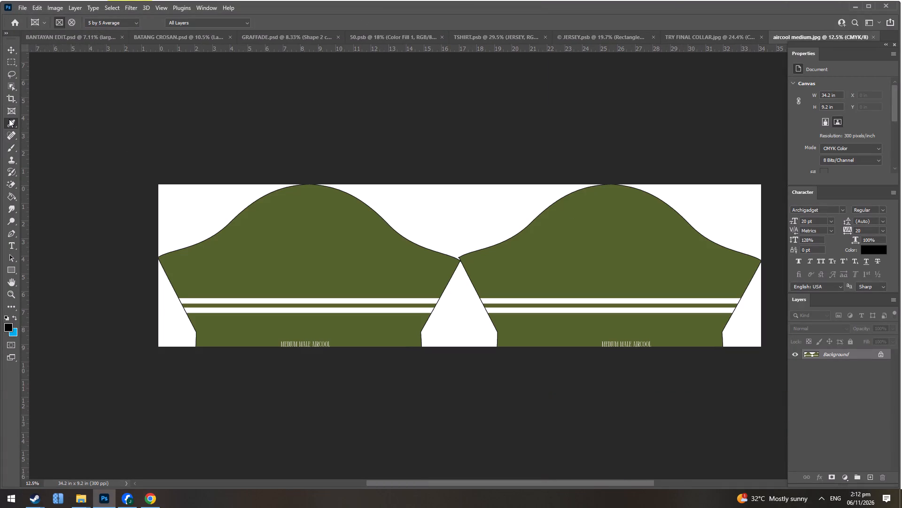
click(318, 231)
click(695, 33)
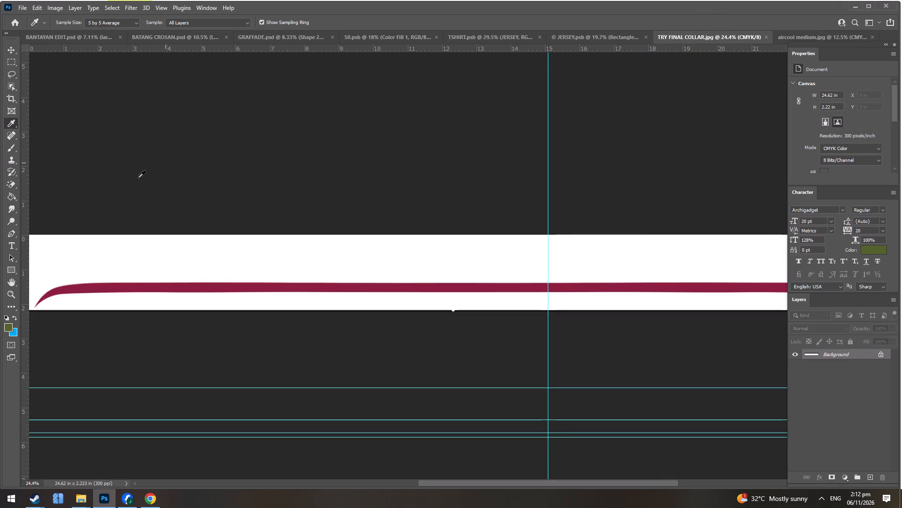
click(15, 198)
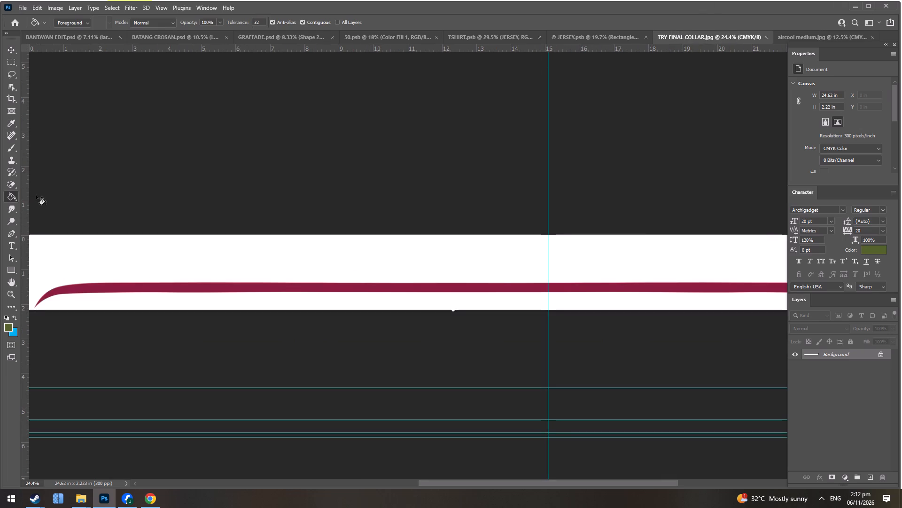
click(501, 287)
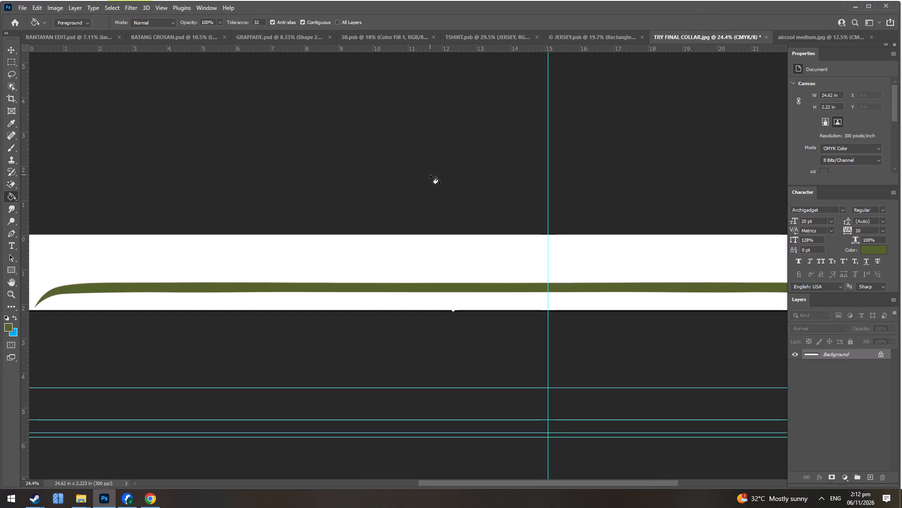
Refill the collar stripe repeatedly with the same green to cover the leftover maroon fringe along its edges.
alt+scroll(429, 175, down, 4)
alt+scroll(659, 258, up, 11)
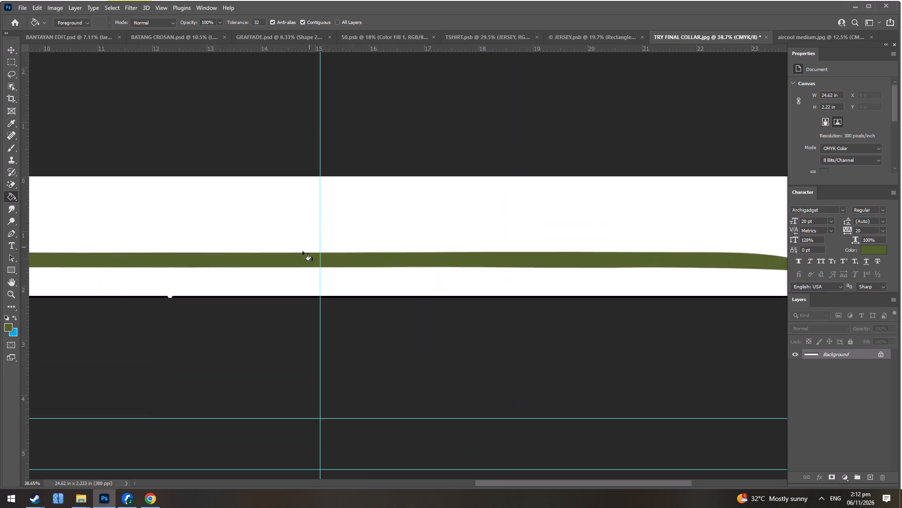
alt+scroll(299, 260, up, 4)
click(368, 259)
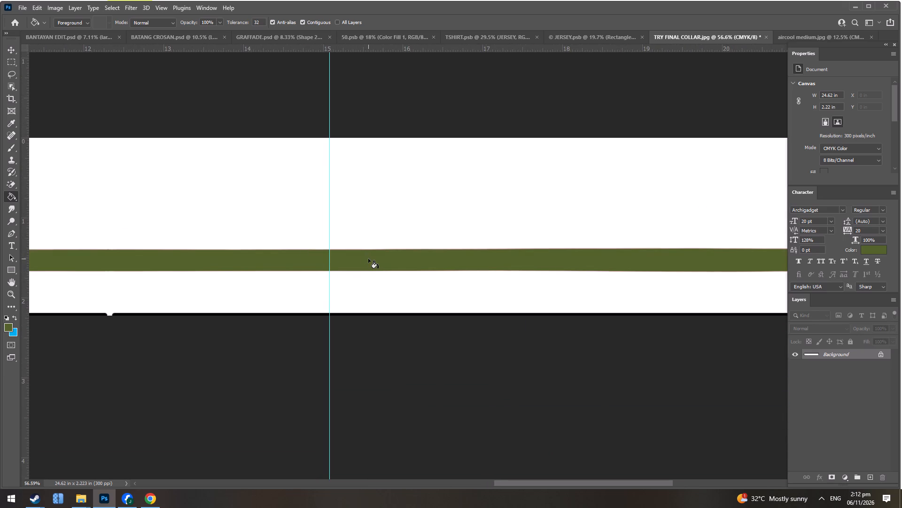
click(363, 260)
alt+scroll(364, 258, down, 2)
alt+scroll(282, 255, up, 11)
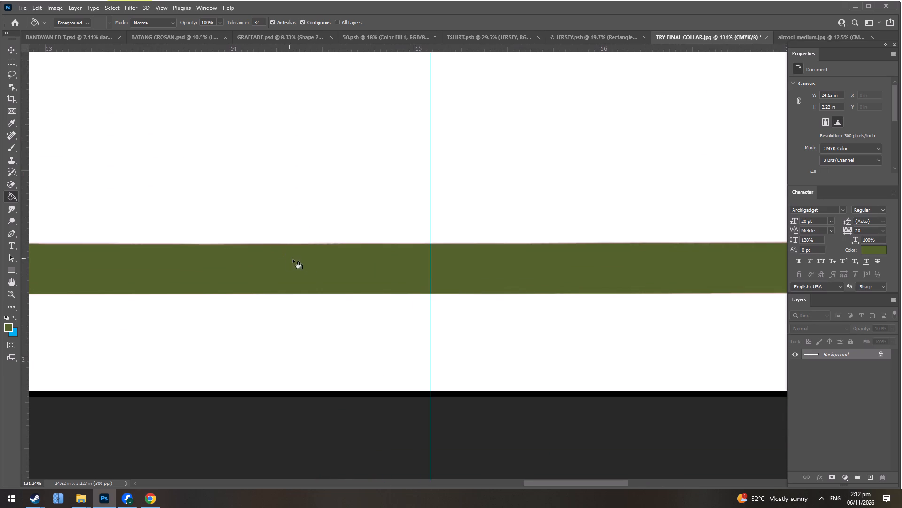
click(315, 263)
click(315, 263)
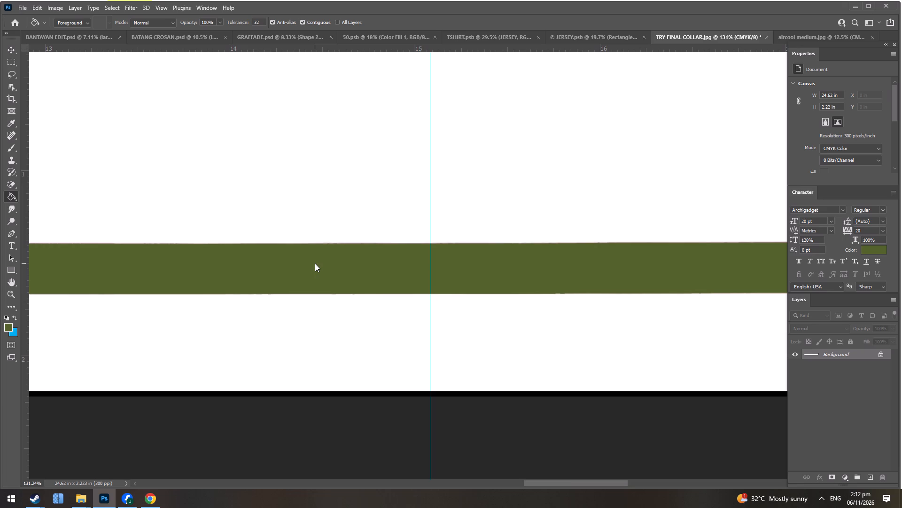
alt+scroll(474, 247, up, 4)
alt+scroll(466, 256, down, 2)
alt+scroll(461, 259, up, 8)
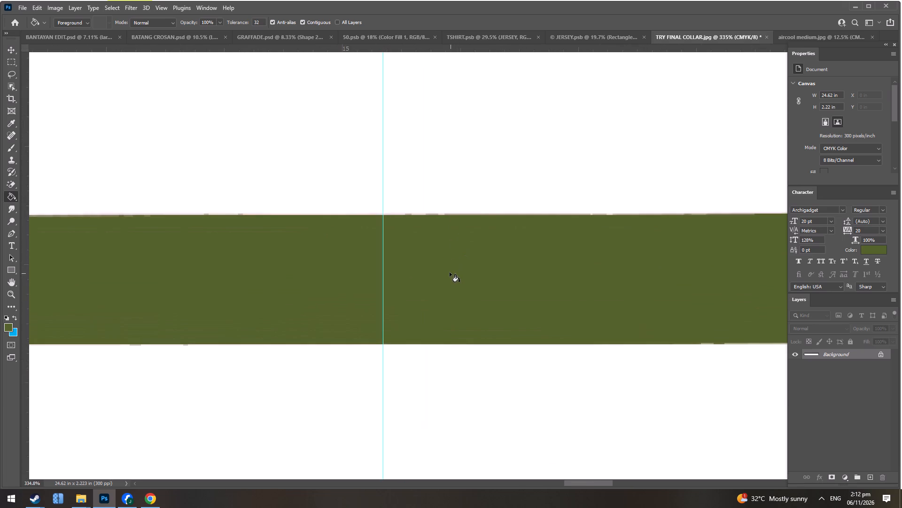
click(450, 271)
click(450, 271)
triple_click(450, 271)
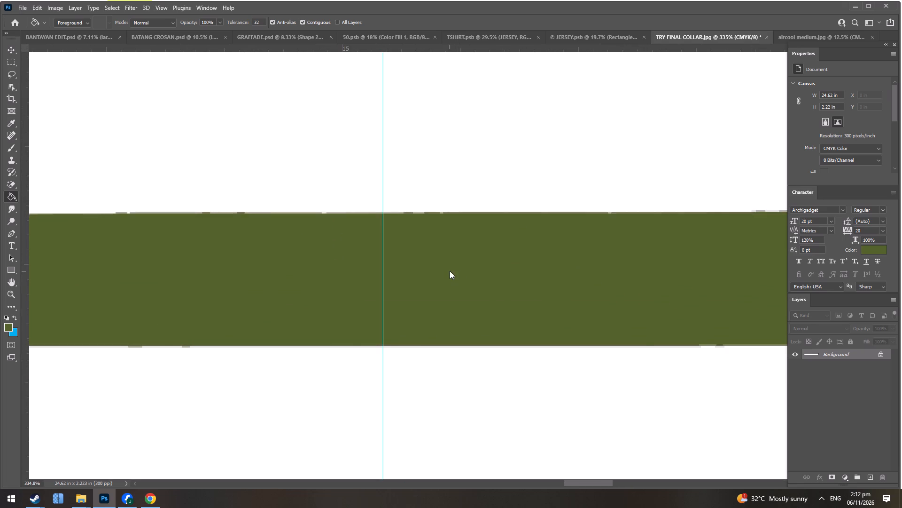
Save a JPEG copy of the recoloured collar to the Desktop.
alt+scroll(450, 271, down, 20)
alt+scroll(450, 271, down, 2)
alt+scroll(452, 267, up, 1)
alt+scroll(453, 267, down, 6)
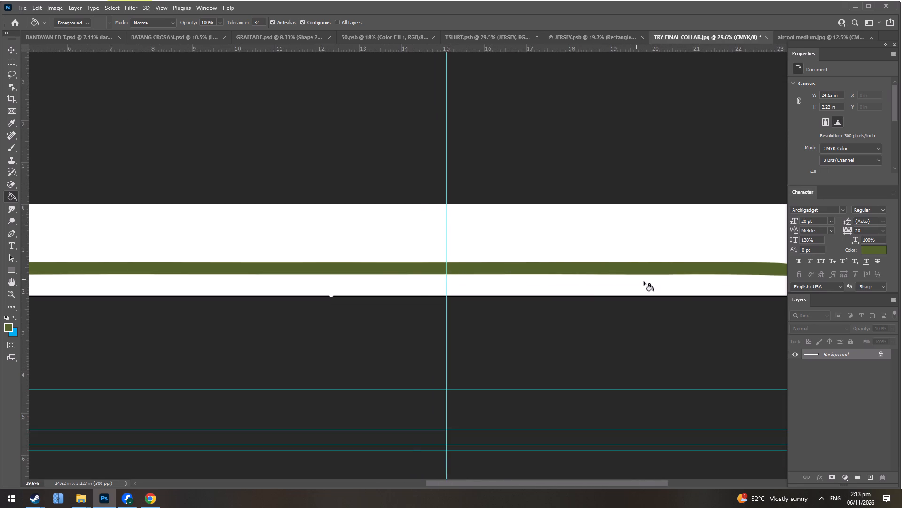
alt+scroll(700, 275, up, 8)
alt+scroll(703, 274, down, 19)
alt+scroll(477, 256, up, 10)
key(ctrl+alt+s)
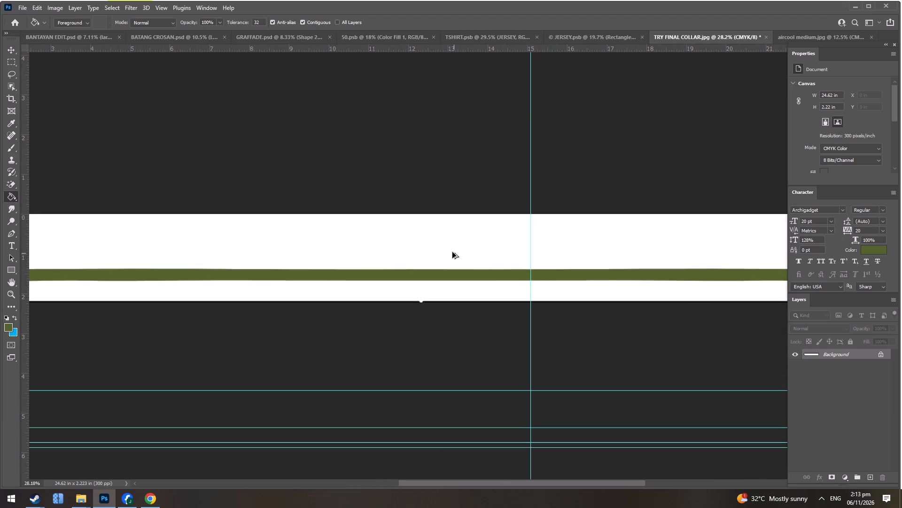
click(87, 66)
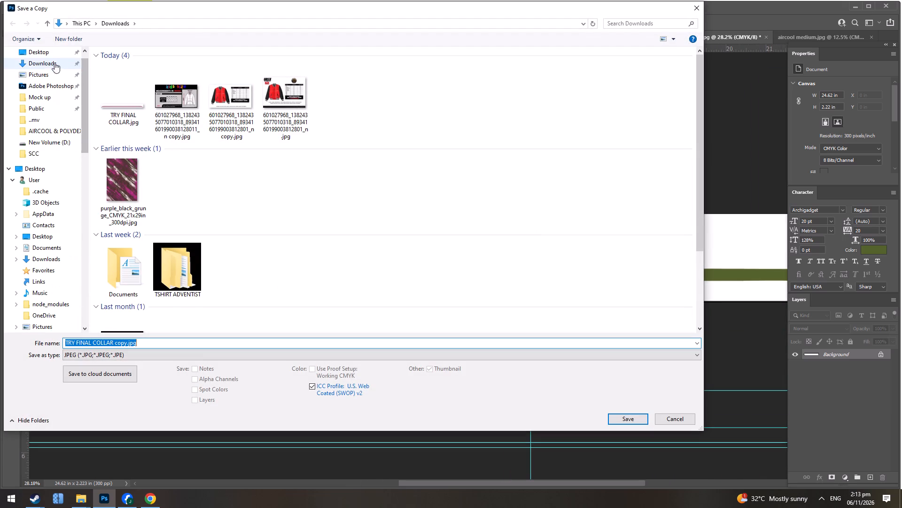
click(62, 56)
click(145, 343)
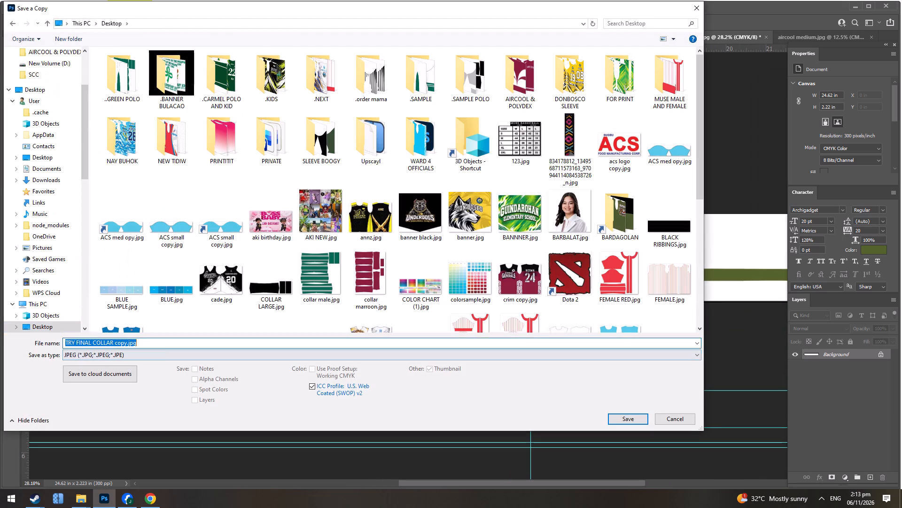
click(619, 420)
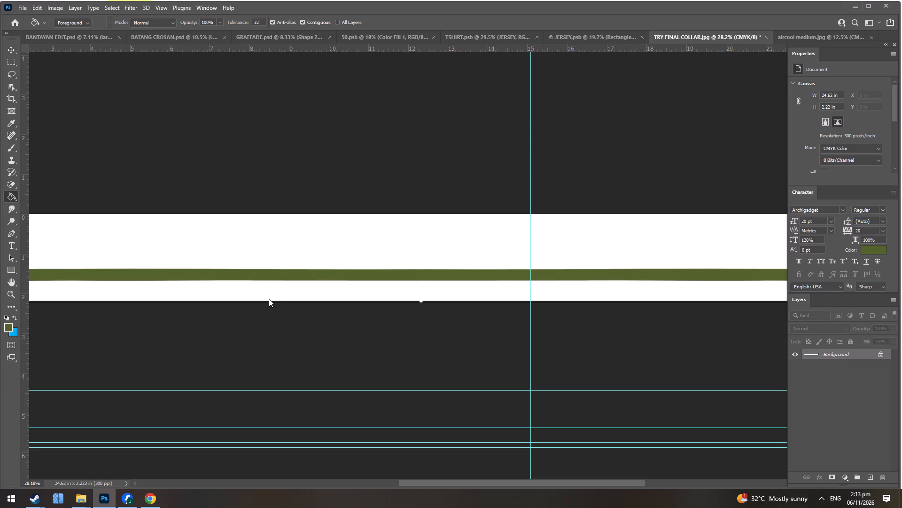
Accept the JPEG options at quality 12, Maximum, with Baseline ("Standard") format for the collar copy.
click(506, 121)
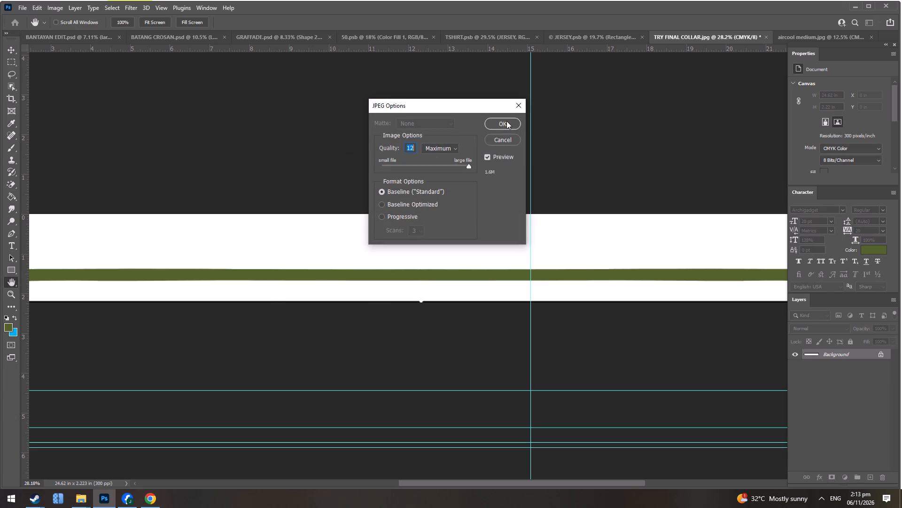
Switch to Facebook and reply "Alas 4 or 5 bay" in the chat ending with "Gbei pana mahatud bai".
click(132, 494)
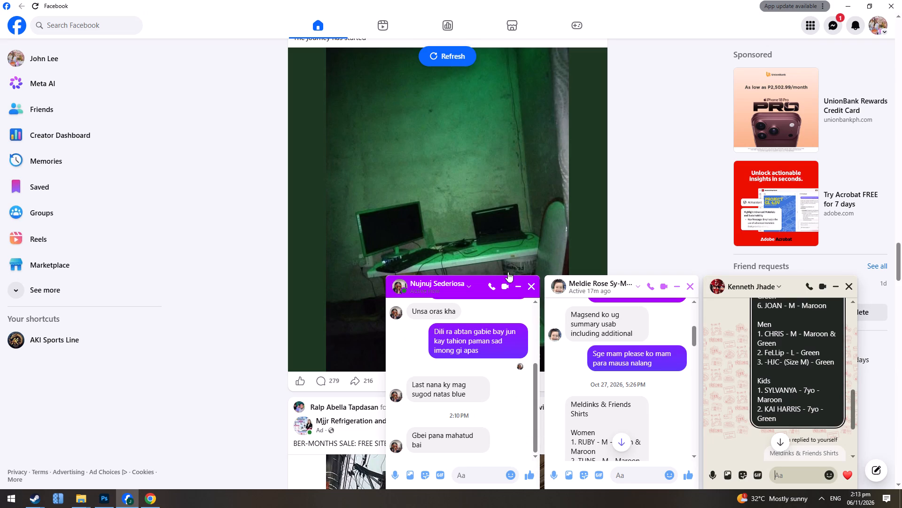
click(518, 283)
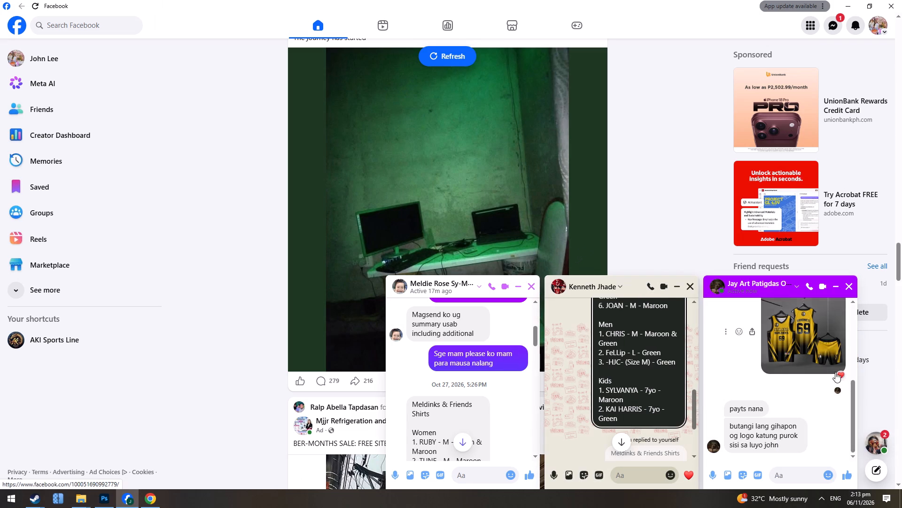
click(871, 448)
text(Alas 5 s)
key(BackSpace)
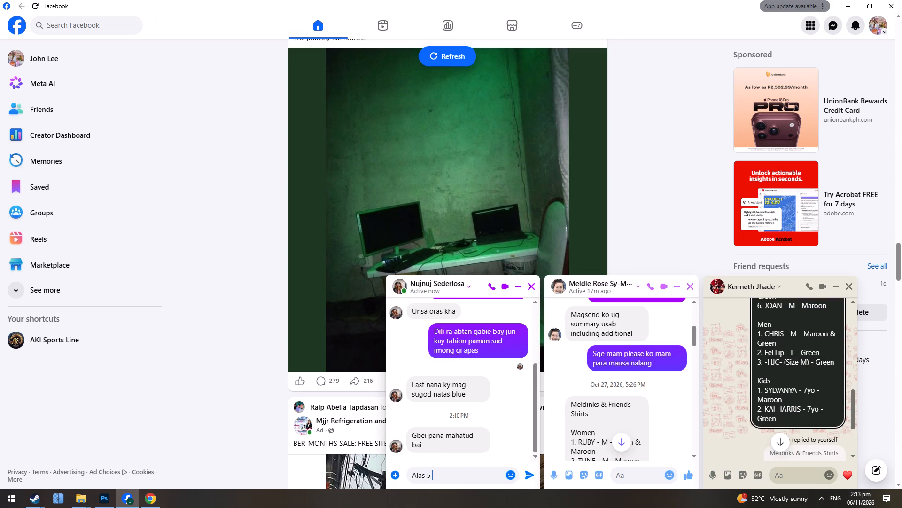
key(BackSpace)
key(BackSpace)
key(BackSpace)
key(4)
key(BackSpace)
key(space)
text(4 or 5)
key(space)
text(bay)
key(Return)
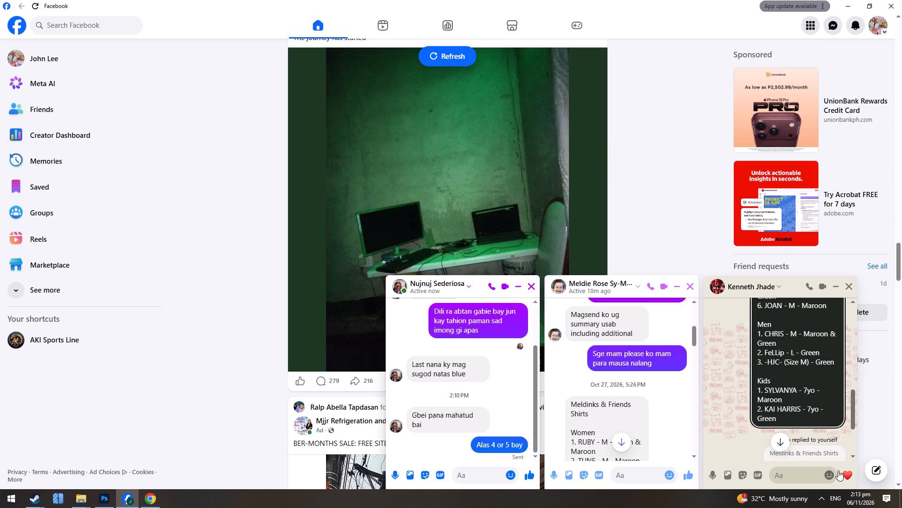
Send "Pangutana ni papa" and "nakadala ba og sample para iyang junjun" as two messages in the beige-themed chat.
click(817, 481)
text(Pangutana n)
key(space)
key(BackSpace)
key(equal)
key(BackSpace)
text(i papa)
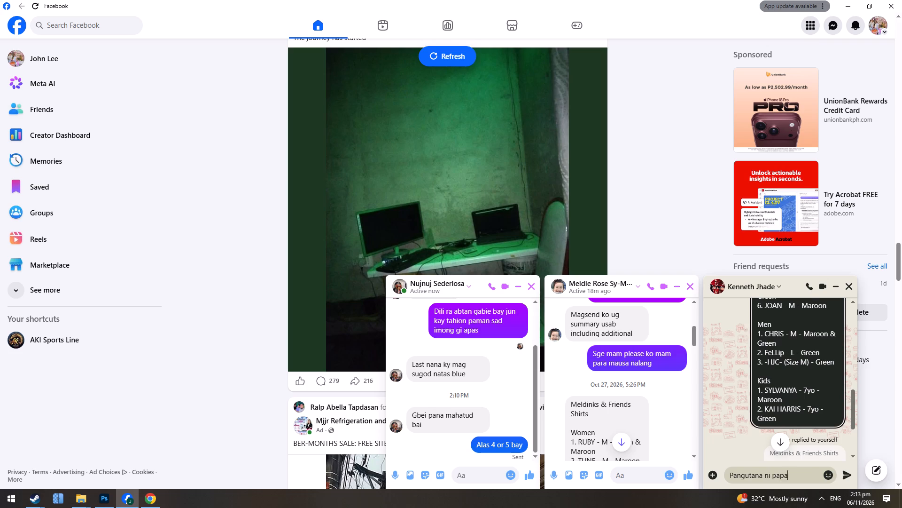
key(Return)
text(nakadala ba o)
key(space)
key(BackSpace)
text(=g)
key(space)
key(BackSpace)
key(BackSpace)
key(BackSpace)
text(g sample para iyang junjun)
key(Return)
Return to Photoshop, close TRY FINAL COLLAR.jpg without saving its changes, and close aircool medium.jpg.
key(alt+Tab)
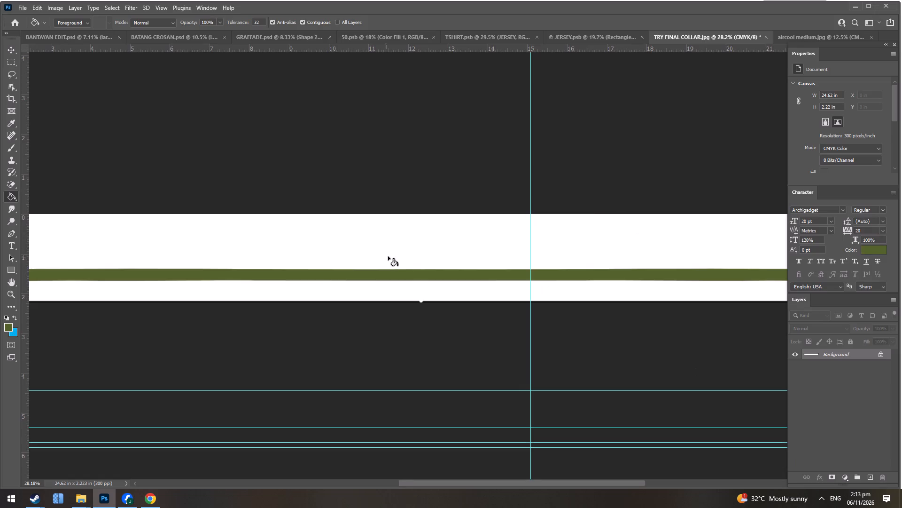
alt+scroll(410, 247, down, 3)
click(768, 36)
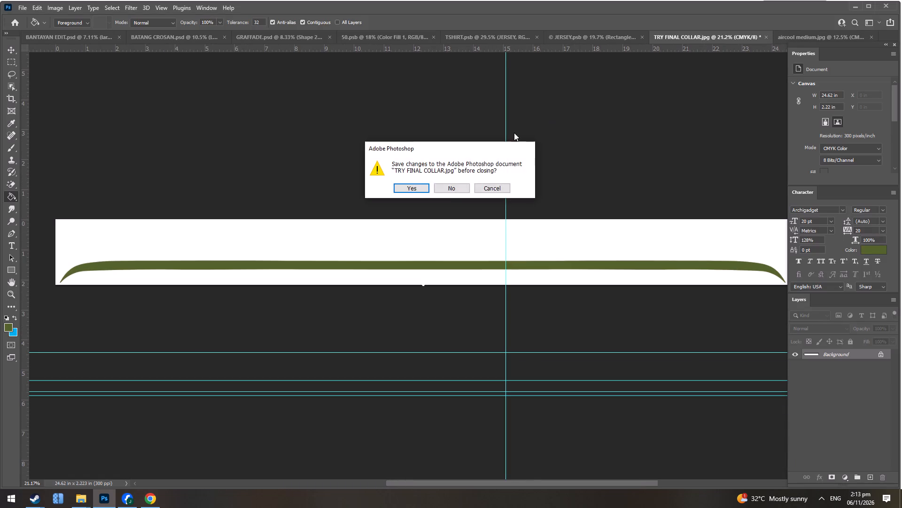
click(458, 191)
click(875, 37)
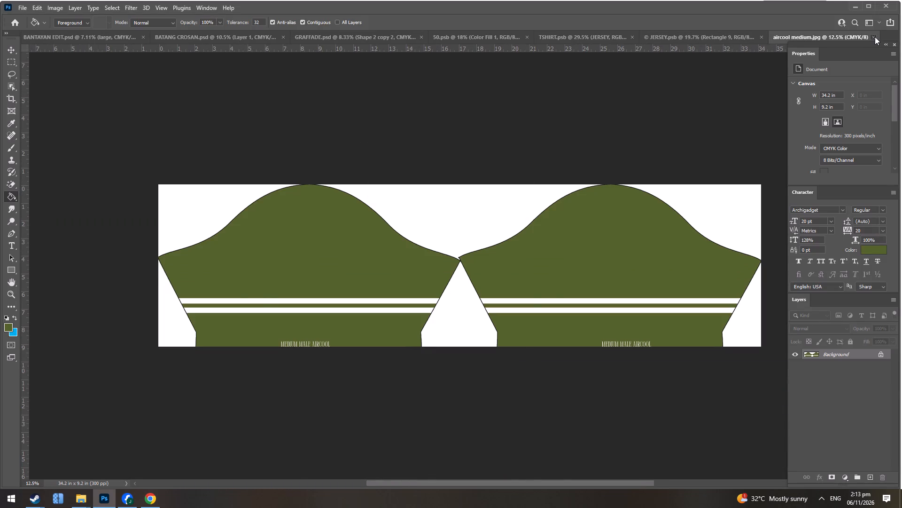
click(713, 30)
Switch back to the Facebook window with the open chats.
key(alt+Tab)
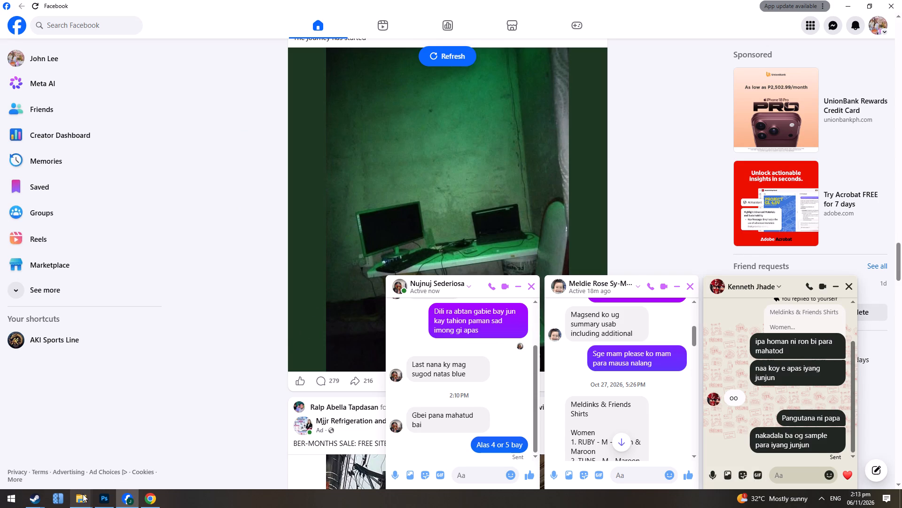
Switch to File Explorer and examine the contents of the AIRCOOL & POLYDEX folder on the Desktop.
click(46, 463)
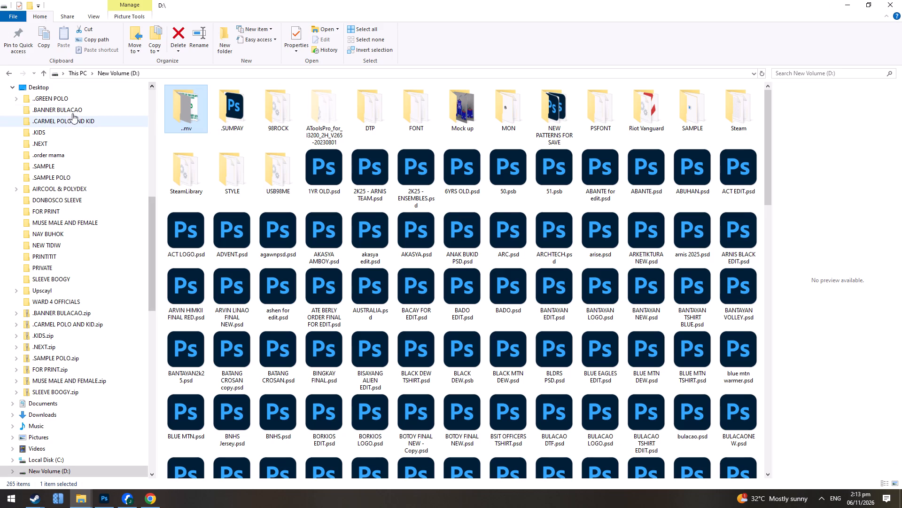
click(153, 90)
double_click(149, 97)
click(79, 104)
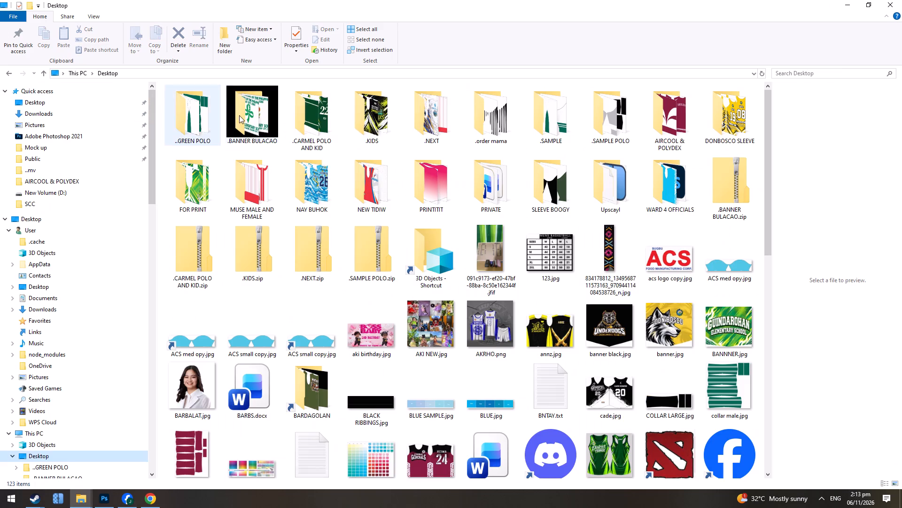
click(442, 137)
click(654, 130)
click(614, 126)
double_click(664, 122)
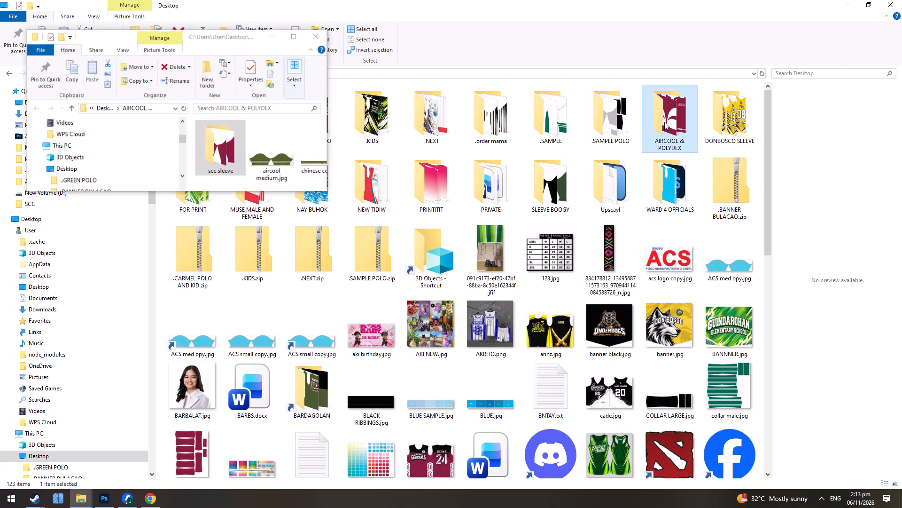
click(308, 44)
click(648, 128)
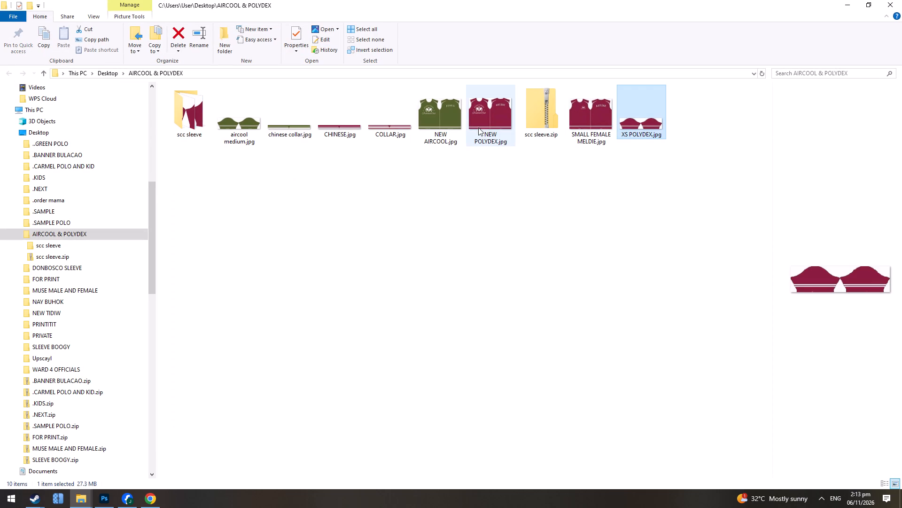
click(369, 119)
click(180, 121)
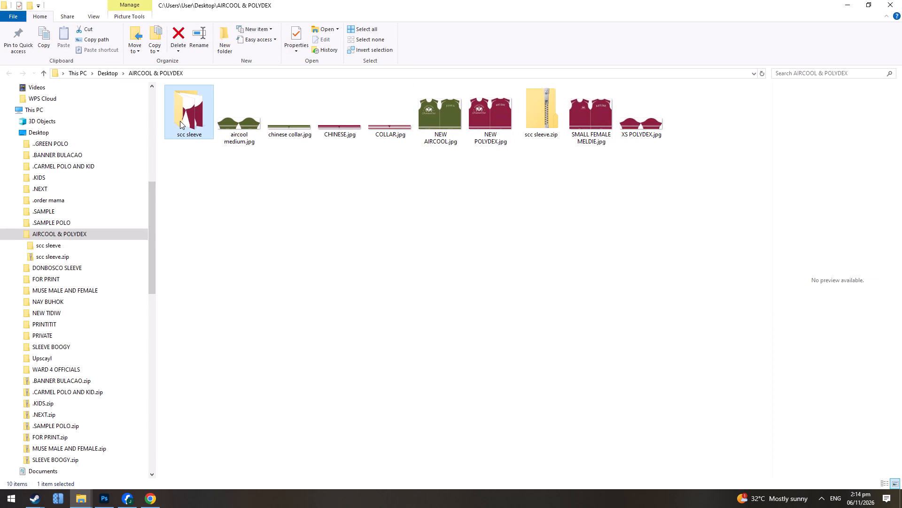
Return to the Desktop folder and look through its project folders and archives.
click(45, 72)
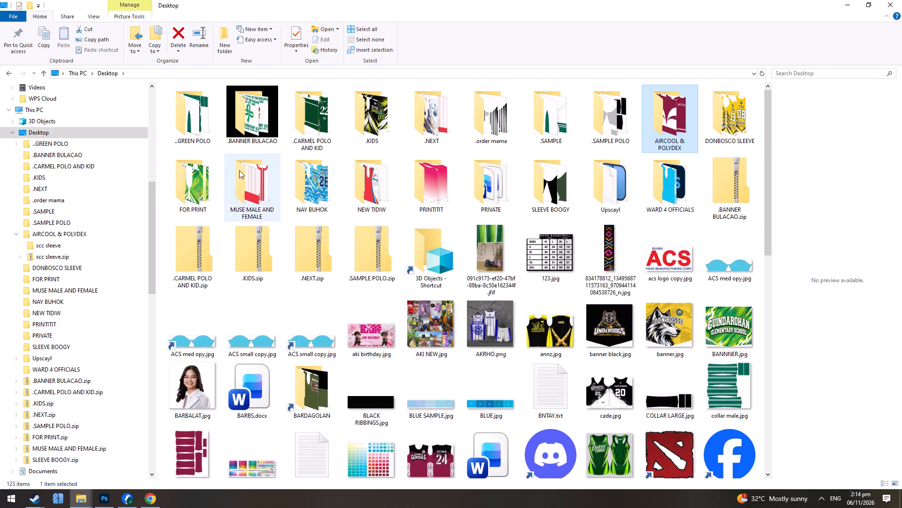
click(369, 198)
click(547, 205)
click(451, 196)
click(627, 189)
click(727, 198)
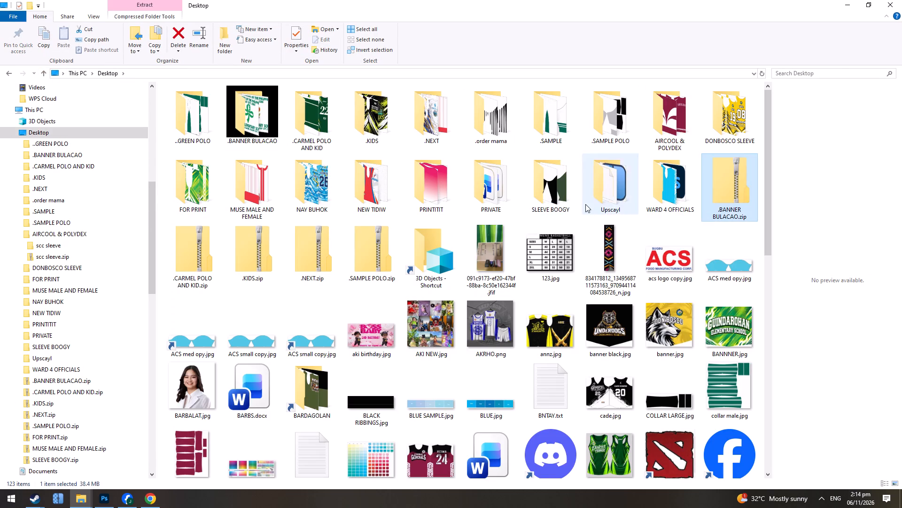
click(540, 200)
drag(471, 198, 463, 198)
click(336, 191)
click(266, 191)
click(458, 122)
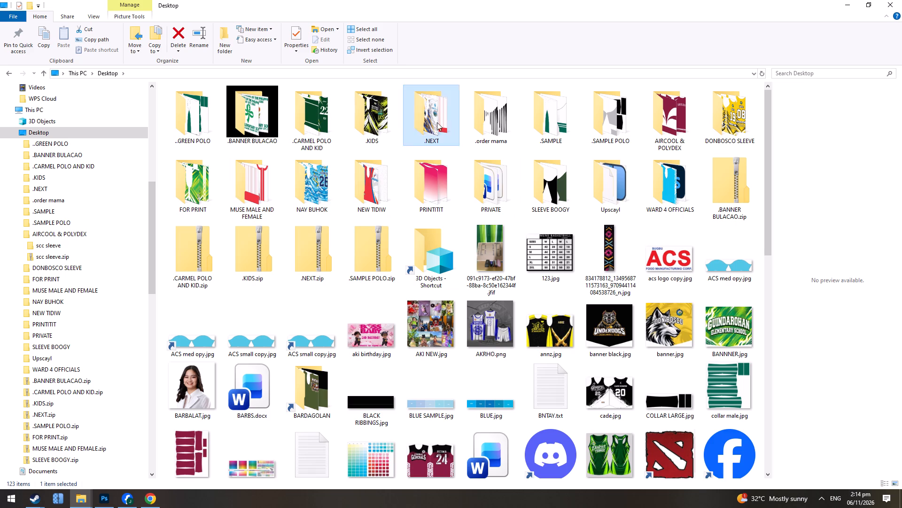
Look through the project folders on the Desktop and examine the contents of the .order mama folder.
click(355, 116)
click(501, 118)
click(397, 121)
click(515, 135)
click(571, 117)
double_click(493, 133)
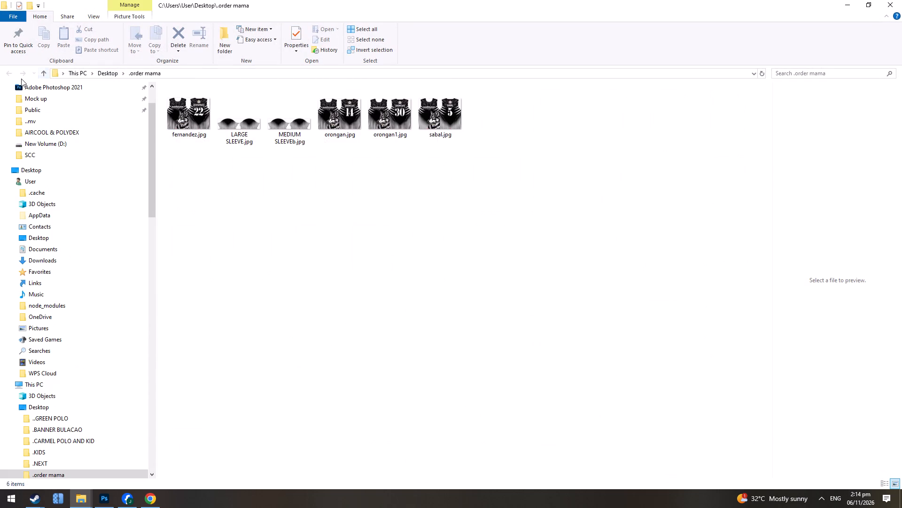
Return to the Desktop folder and look through its loose artwork files, previewing the XS POLYDEX.jpg sleeve image.
click(42, 74)
click(441, 264)
scroll(442, 266, down, 3)
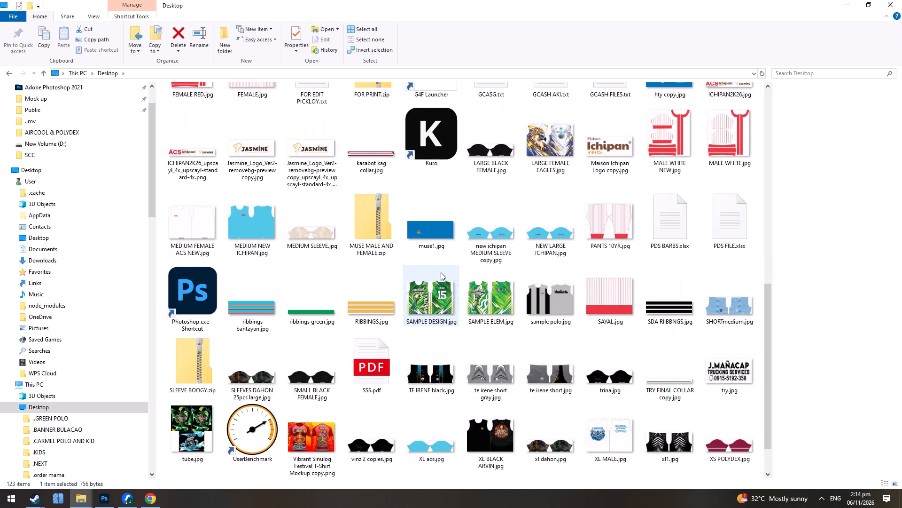
scroll(434, 277, up, 2)
scroll(434, 277, down, 2)
scroll(434, 277, up, 1)
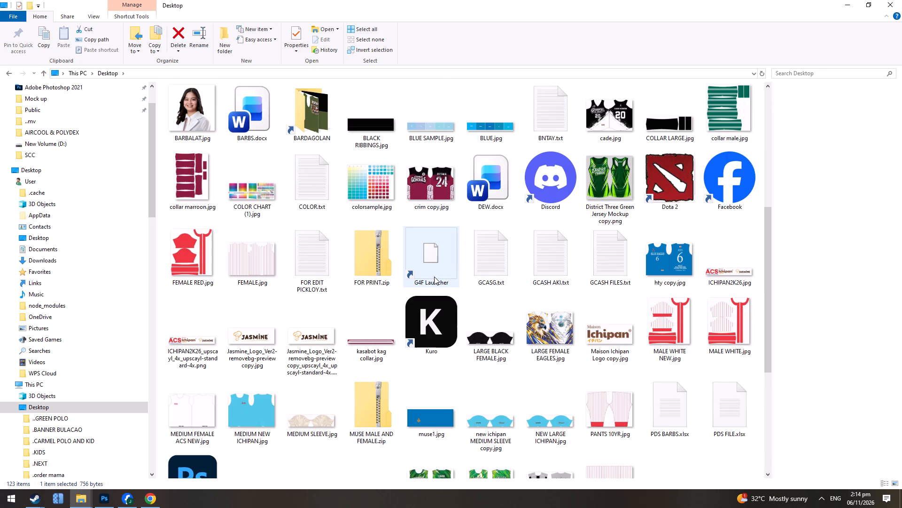
scroll(434, 277, down, 1)
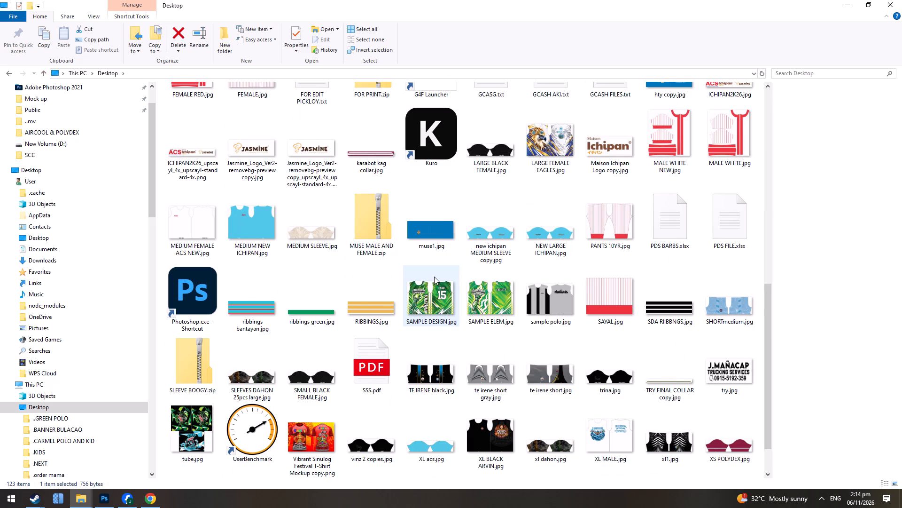
scroll(434, 277, down, 2)
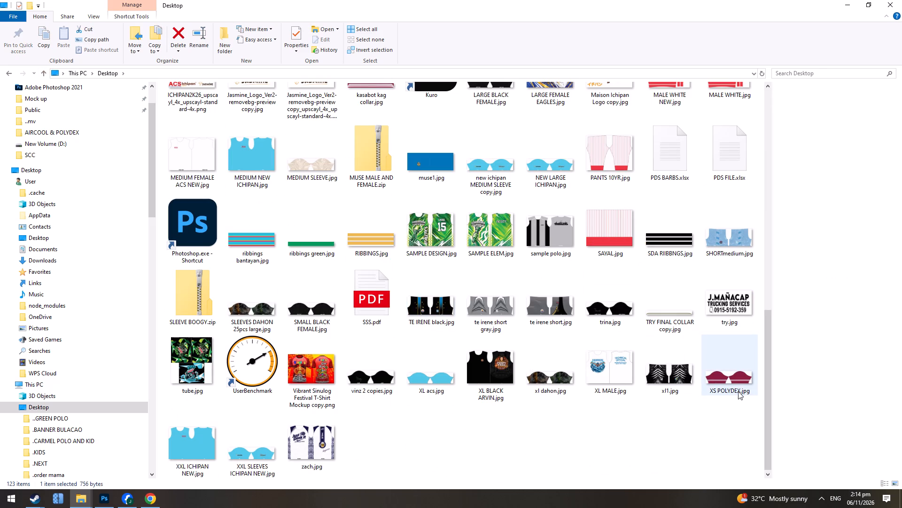
click(738, 391)
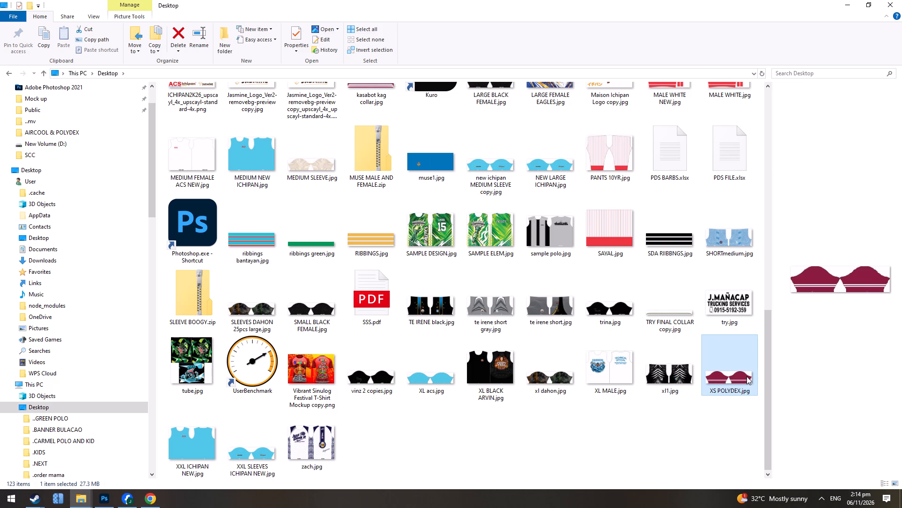
scroll(723, 356, up, 7)
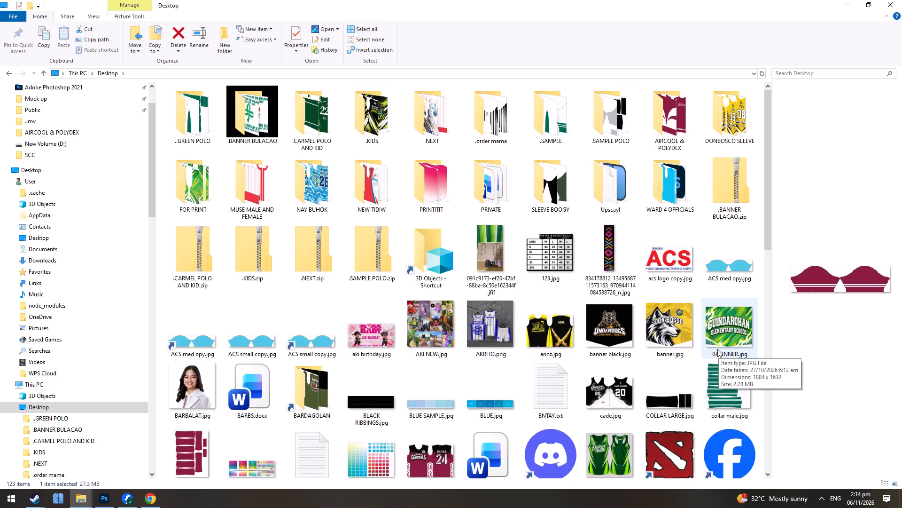
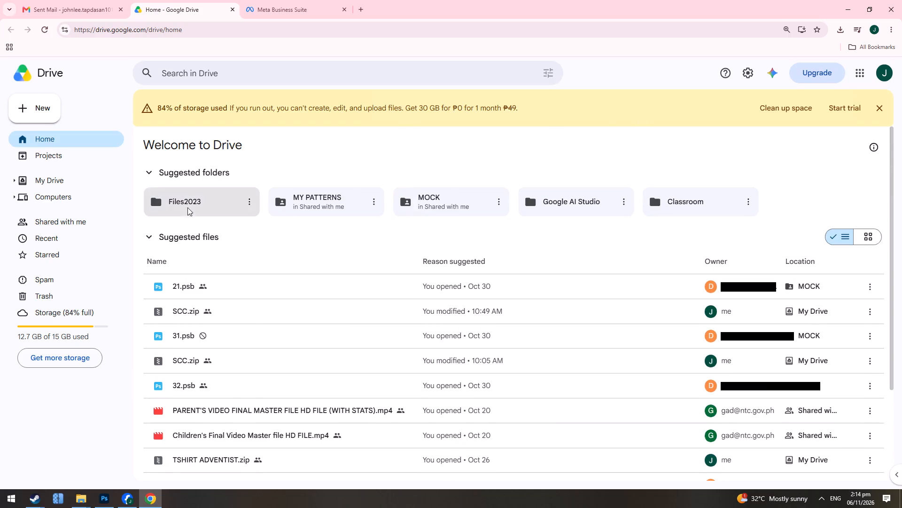
Open My Drive in Google Drive and look through its list of stored sleeve, collar and shirt artwork files and archives.
click(39, 182)
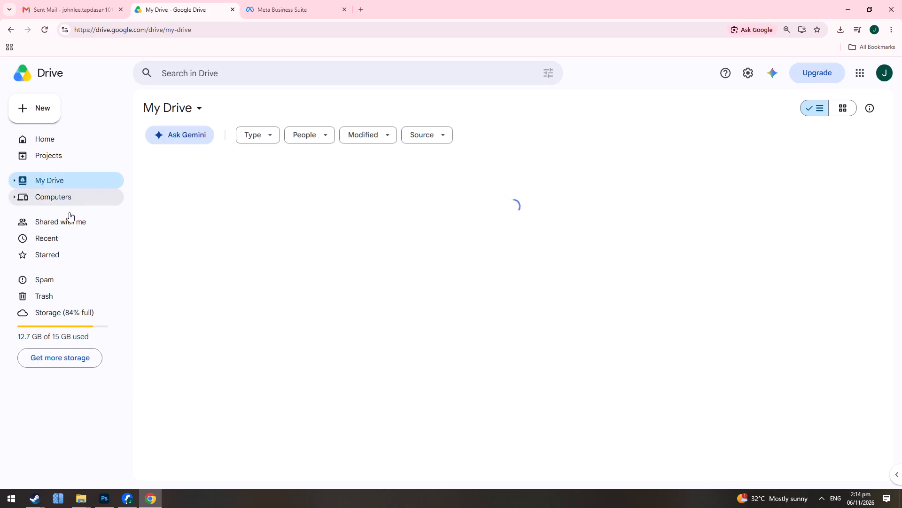
scroll(264, 251, down, 11)
scroll(281, 281, down, 10)
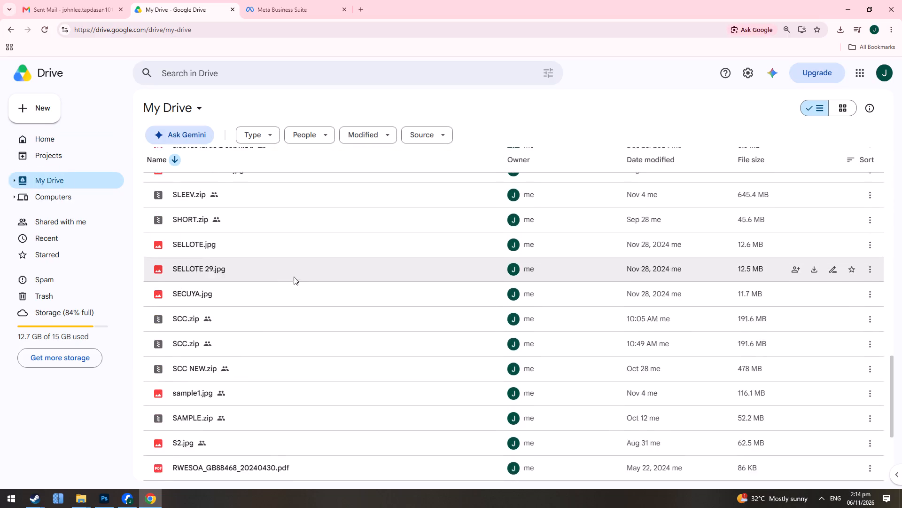
scroll(294, 277, down, 20)
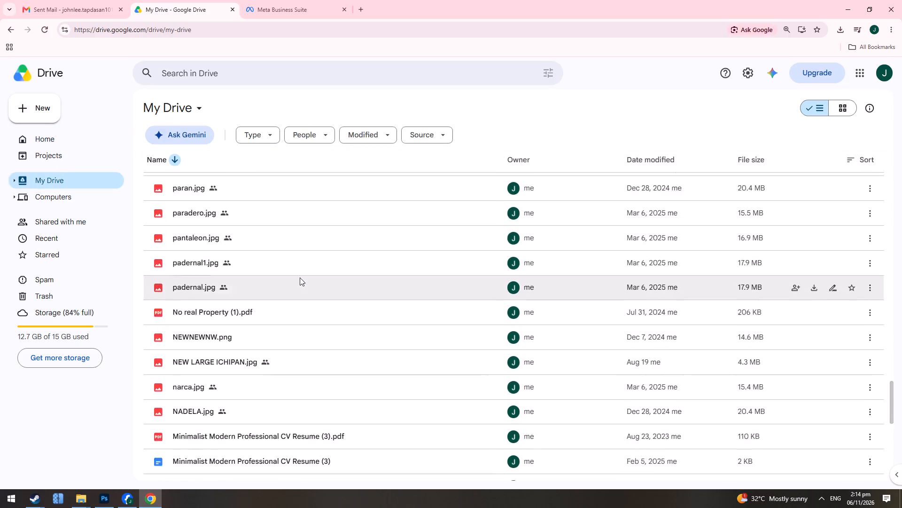
scroll(300, 278, down, 12)
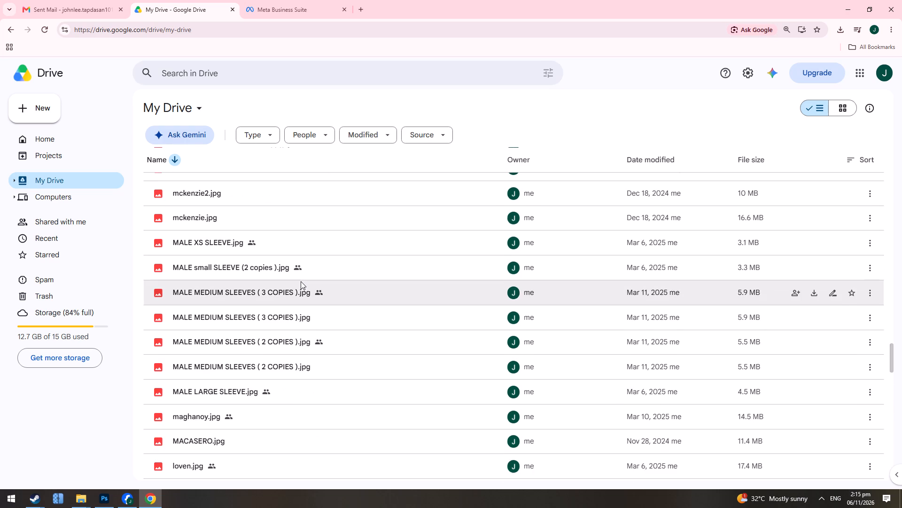
scroll(301, 281, down, 20)
scroll(301, 281, down, 4)
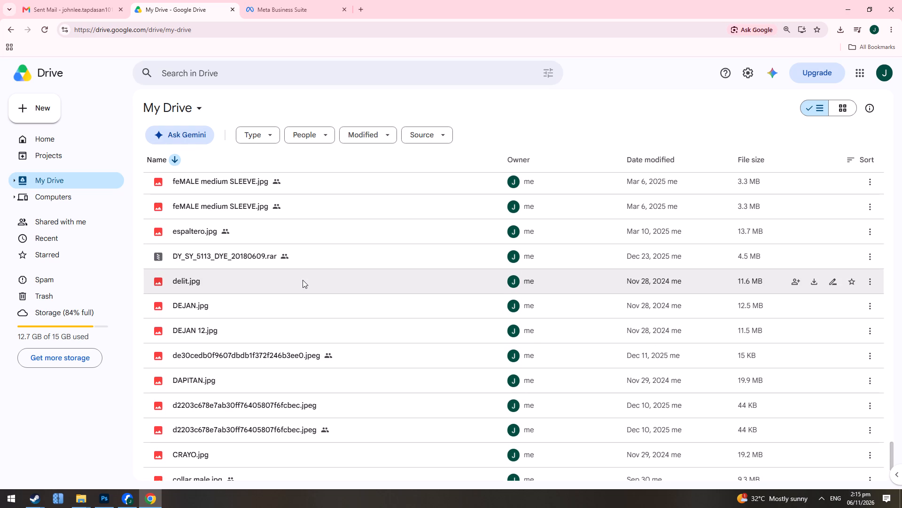
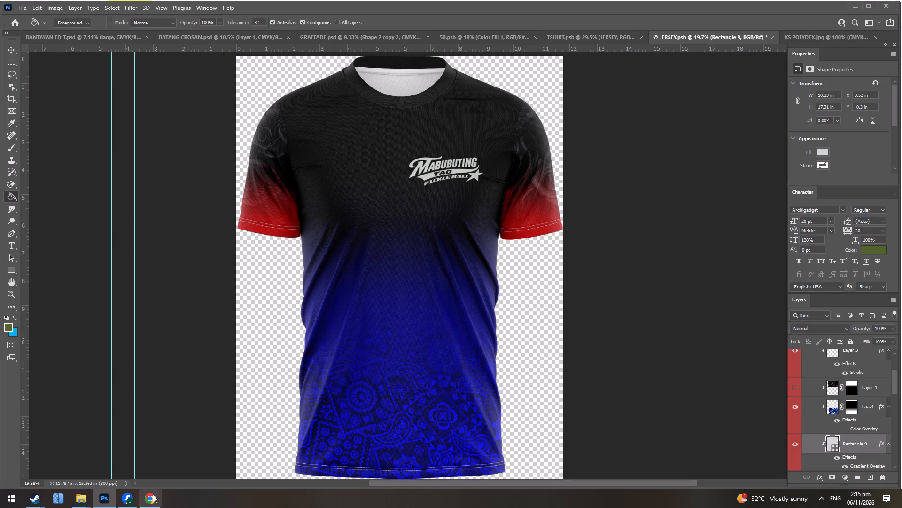
Switch to the Facebook chats and review the Meldinks & Friends Shirts order list for each person's size and colour.
click(139, 498)
scroll(651, 381, down, 3)
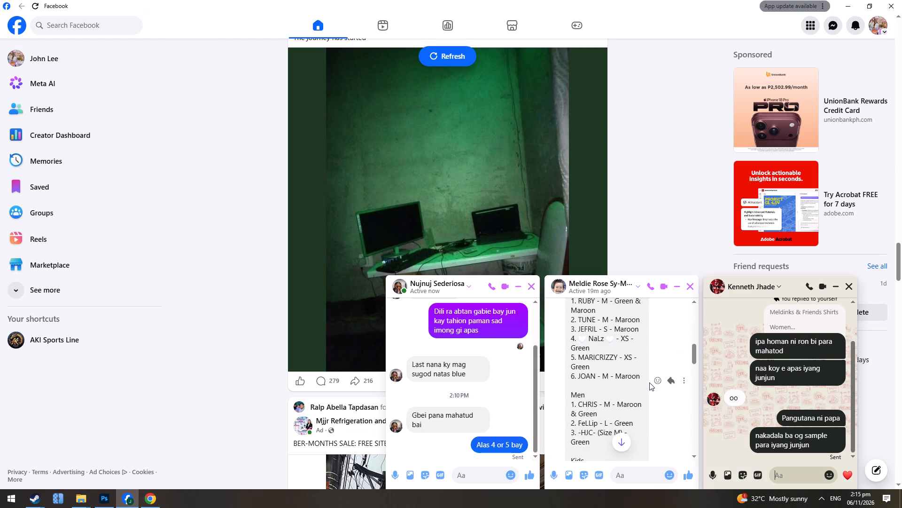
drag(641, 332, 612, 328)
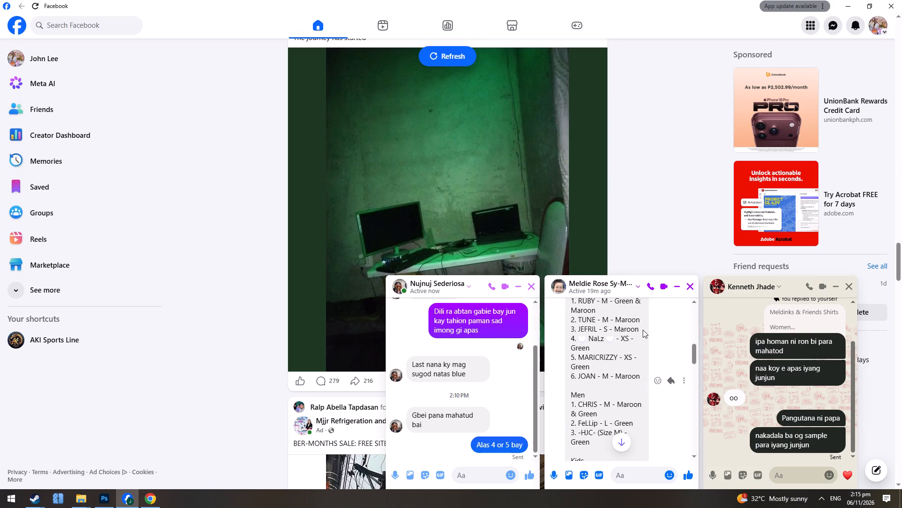
drag(643, 330, 609, 324)
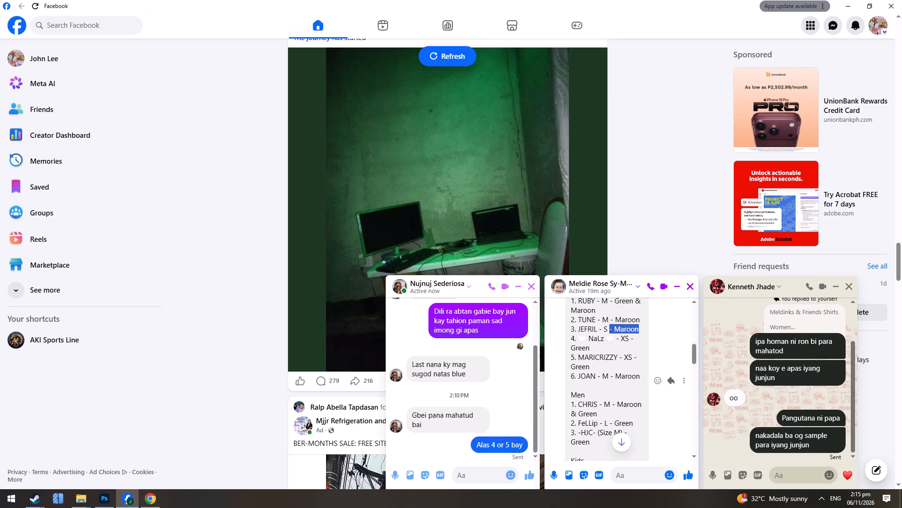
click(481, 473)
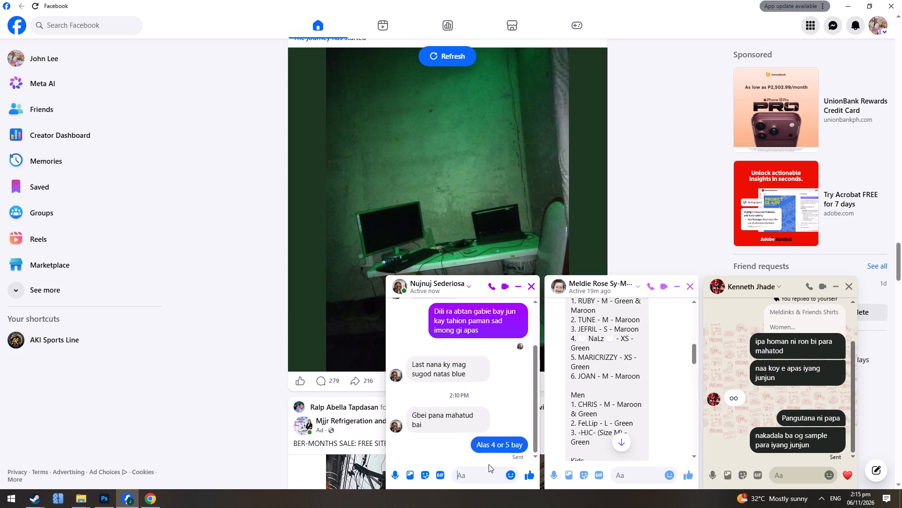
scroll(614, 420, down, 2)
scroll(628, 381, up, 1)
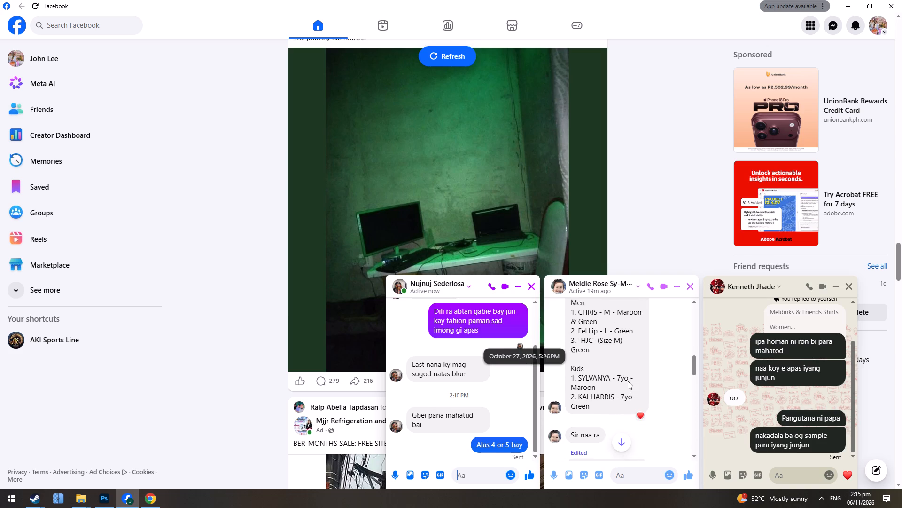
drag(583, 397, 588, 378)
drag(598, 364, 577, 353)
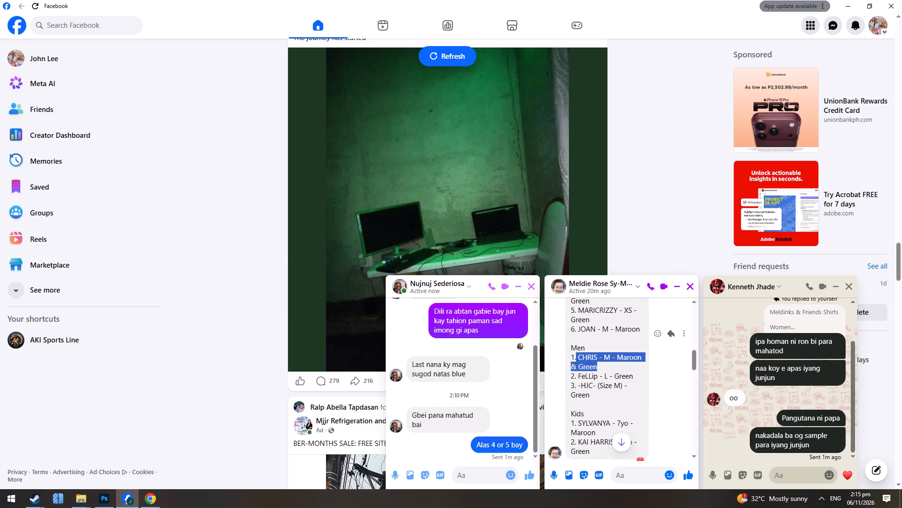
key(alt+Tab)
key(alt+Tab)
scroll(606, 352, up, 2)
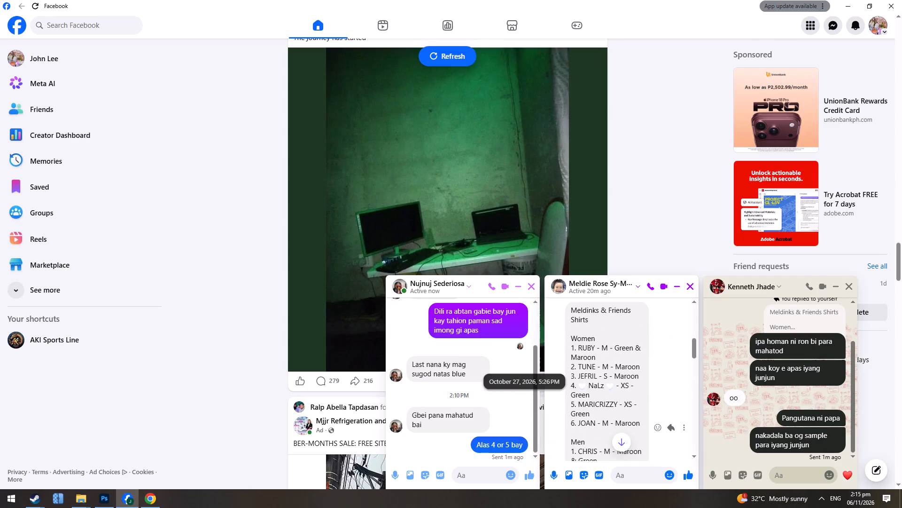
drag(593, 412, 577, 405)
click(637, 415)
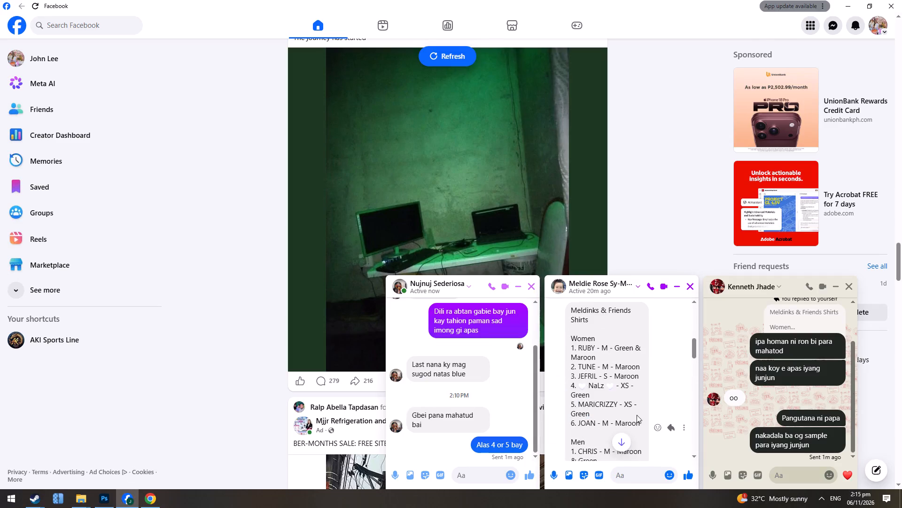
click(640, 424)
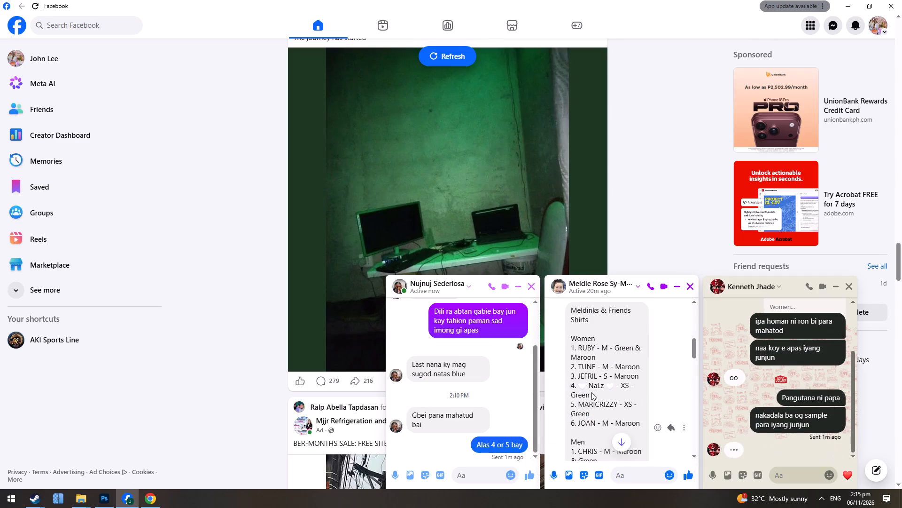
click(586, 389)
drag(639, 374, 571, 375)
In Photoshop, resize the XS POLYDEX.jpg sleeve image to 33 inches wide and 8.6 inches high.
key(alt+Tab)
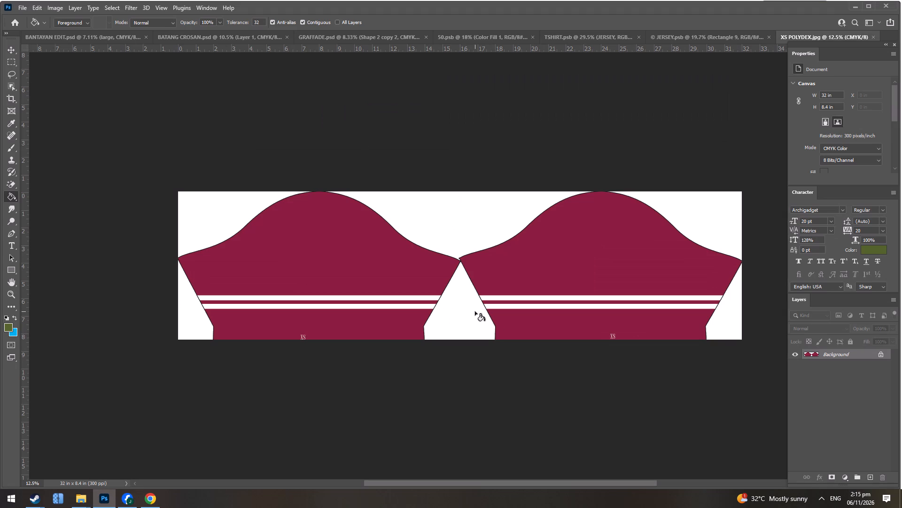
key(ctrl+alt+i)
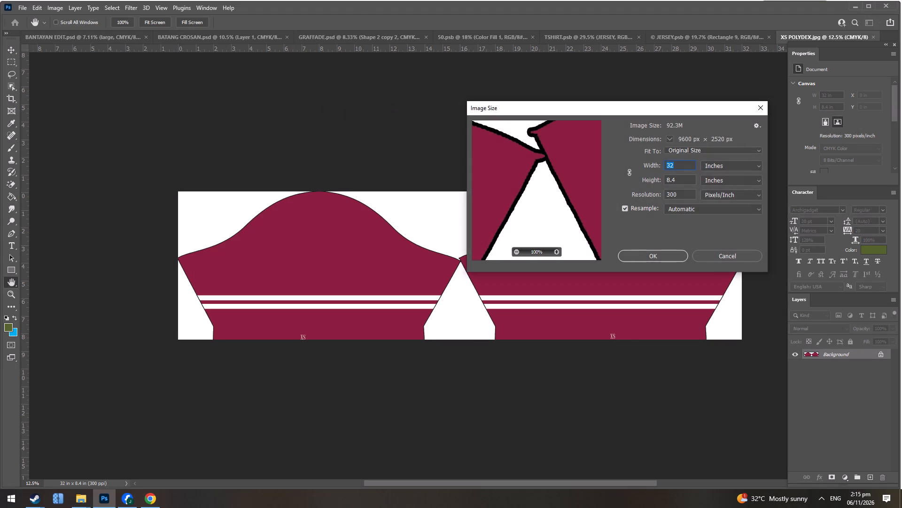
click(679, 166)
key(BackSpace)
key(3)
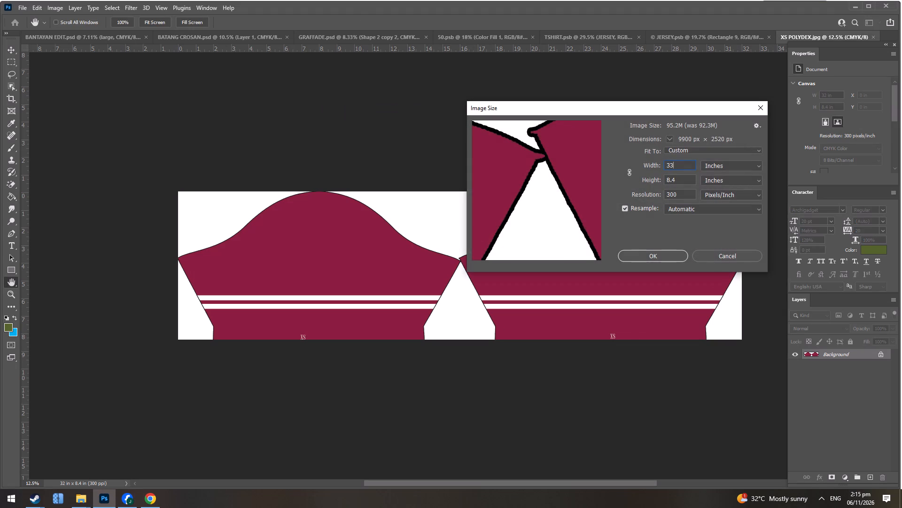
click(677, 178)
key(BackSpace)
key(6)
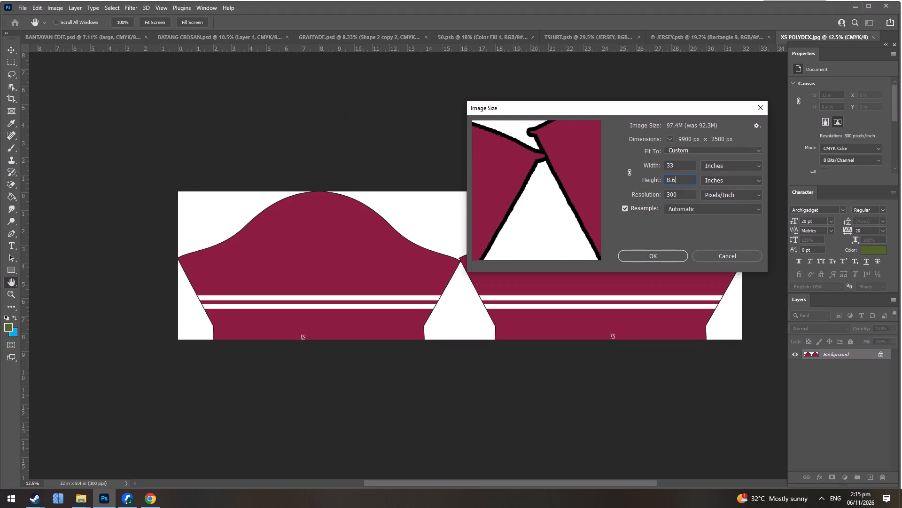
key(BackSpace)
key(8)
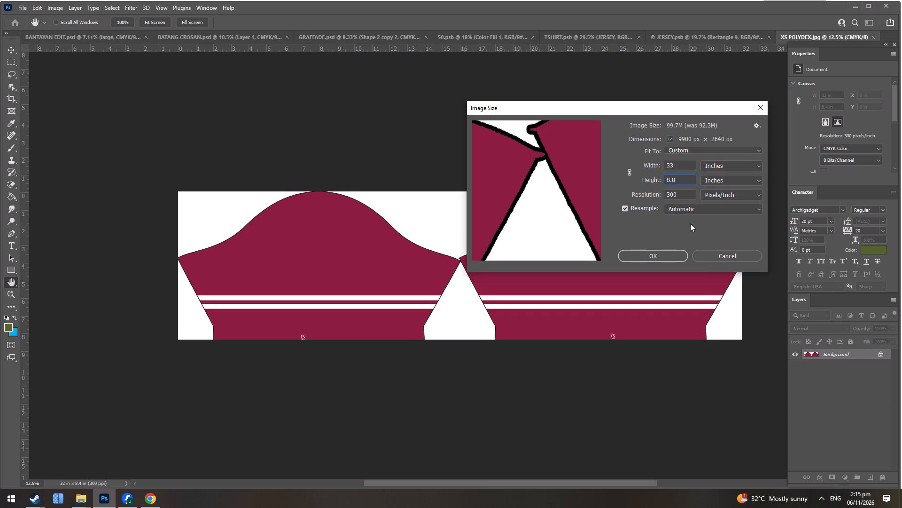
key(BackSpace)
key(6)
key(Return)
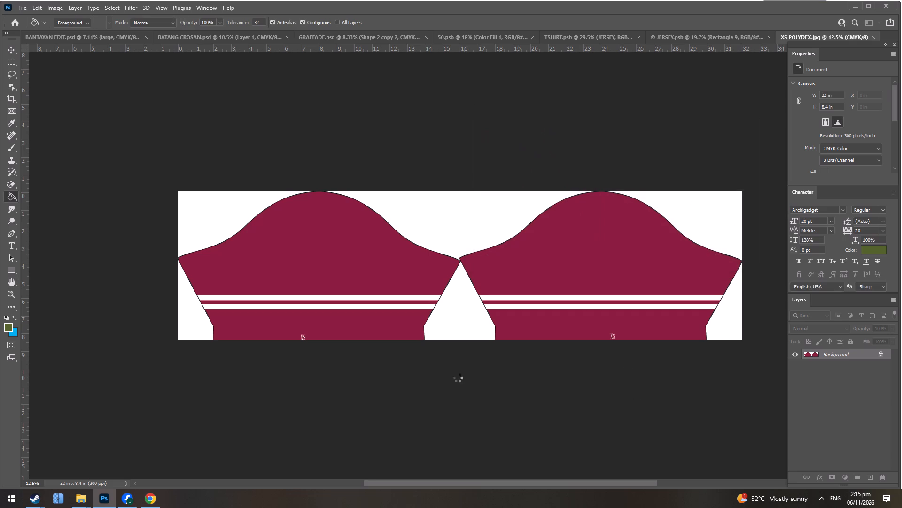
Cover the first sleeve's XS label with a rectangle about 0.75 by 0.38 in, filled with the sleeve's maroon.
alt+scroll(353, 330, up, 3)
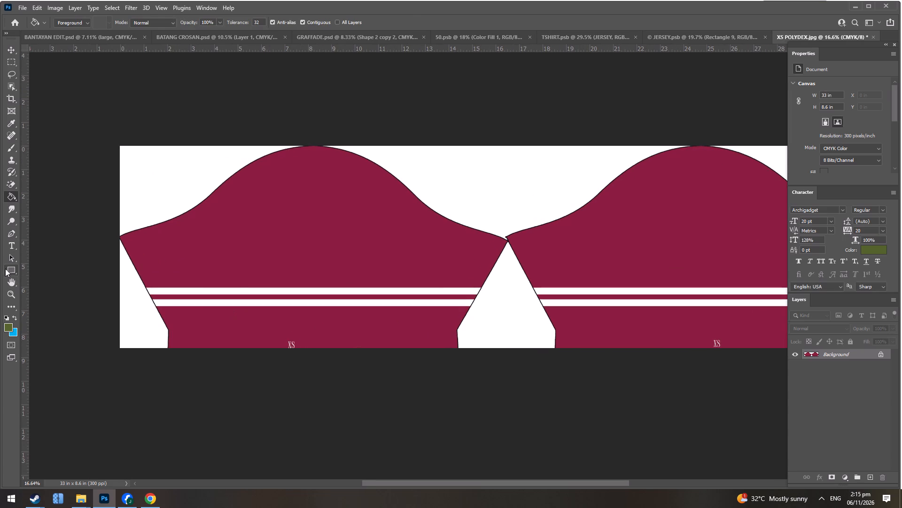
click(5, 270)
drag(286, 339, 303, 348)
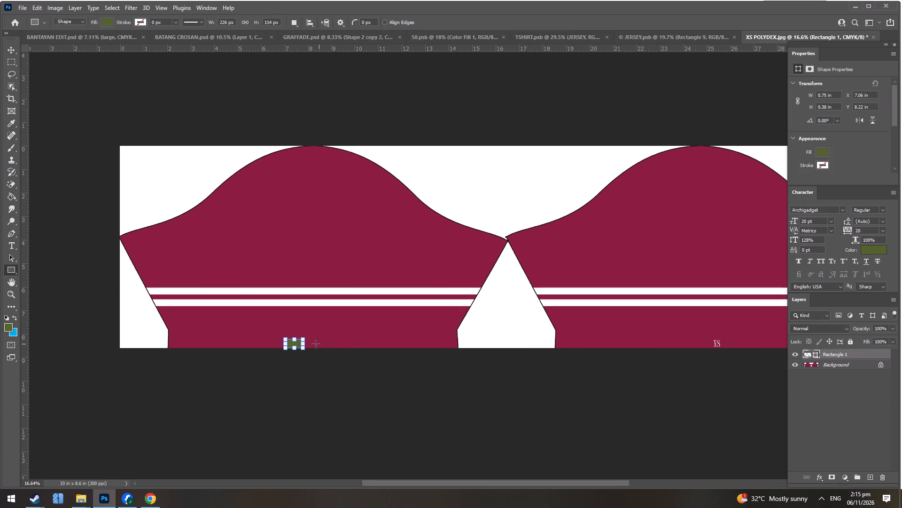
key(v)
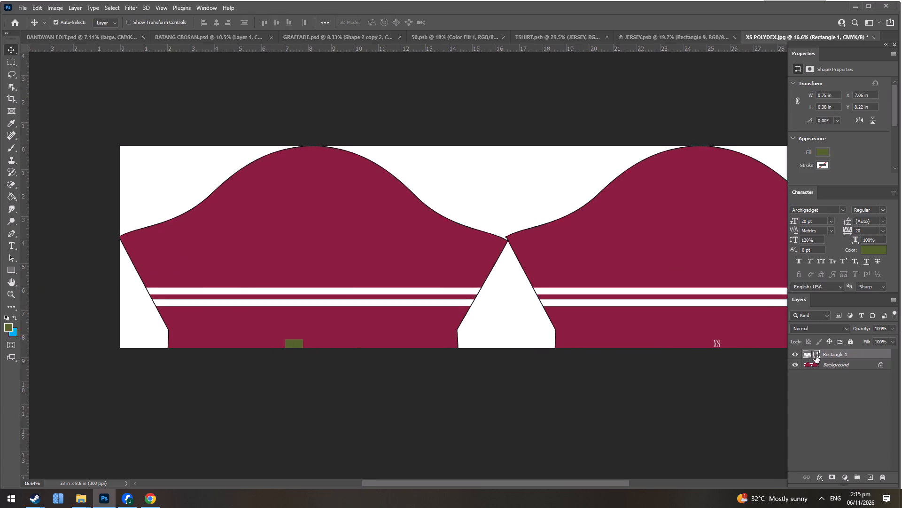
click(816, 356)
click(808, 356)
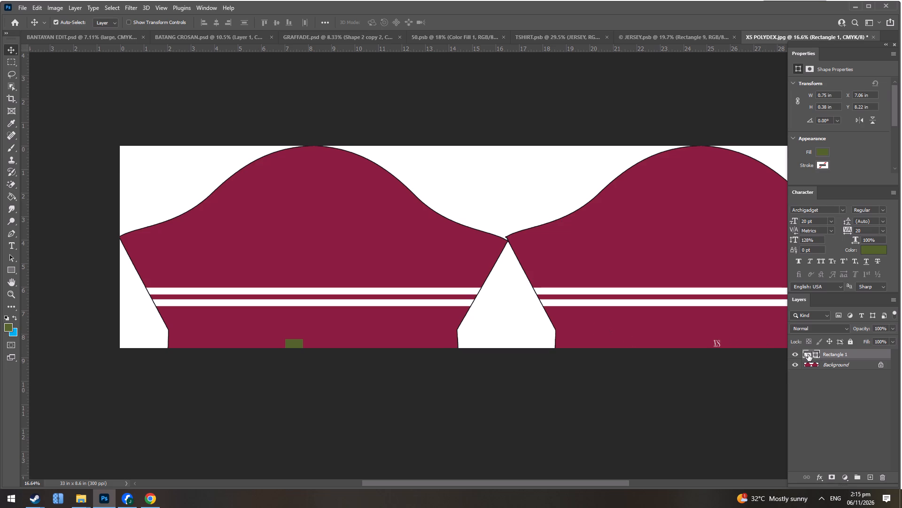
click(813, 352)
double_click(815, 355)
click(384, 317)
click(876, 323)
Switch to Facebook and send "imong gi 100 ang marroon color?>" in the chat about the delivered sample.
key(alt+Tab)
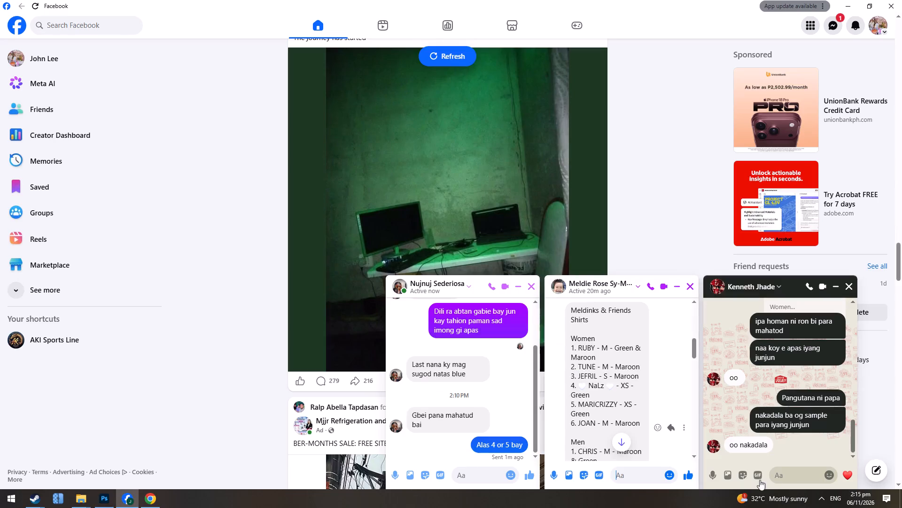
click(789, 472)
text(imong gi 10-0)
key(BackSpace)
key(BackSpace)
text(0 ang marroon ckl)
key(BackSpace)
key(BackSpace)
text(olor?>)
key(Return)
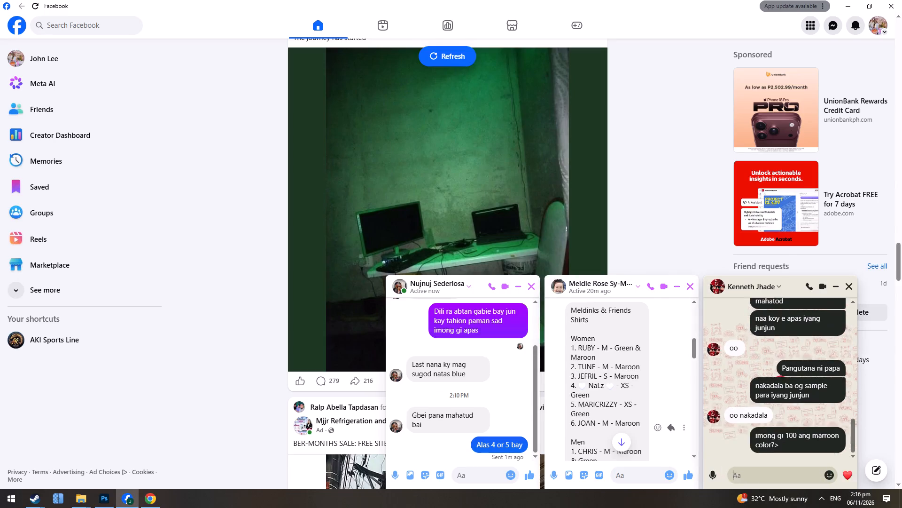
Send the follow-ups "bantay wala na nimo gi 100 ha" and "basta marroon 100 ang color" in the same chat.
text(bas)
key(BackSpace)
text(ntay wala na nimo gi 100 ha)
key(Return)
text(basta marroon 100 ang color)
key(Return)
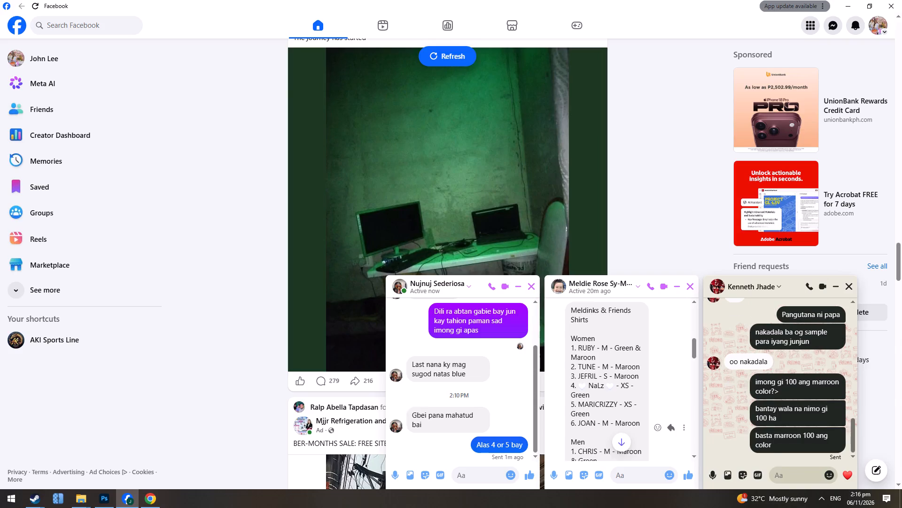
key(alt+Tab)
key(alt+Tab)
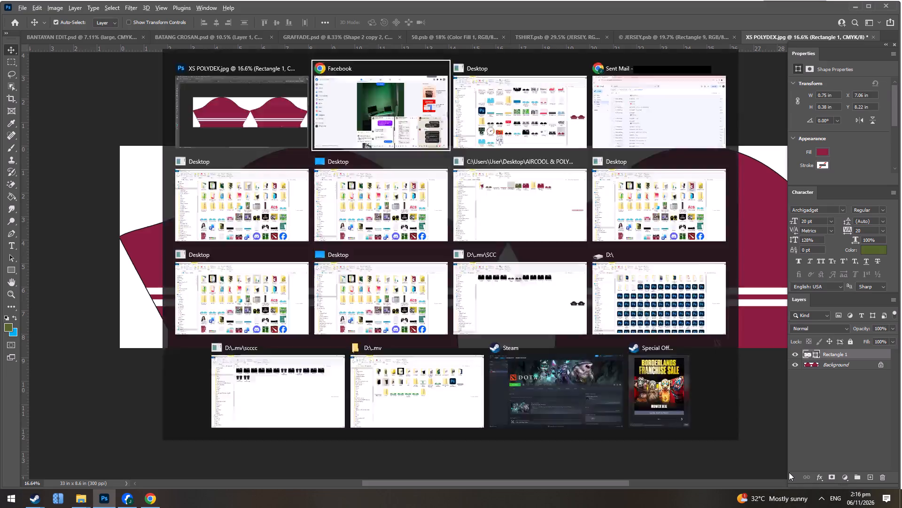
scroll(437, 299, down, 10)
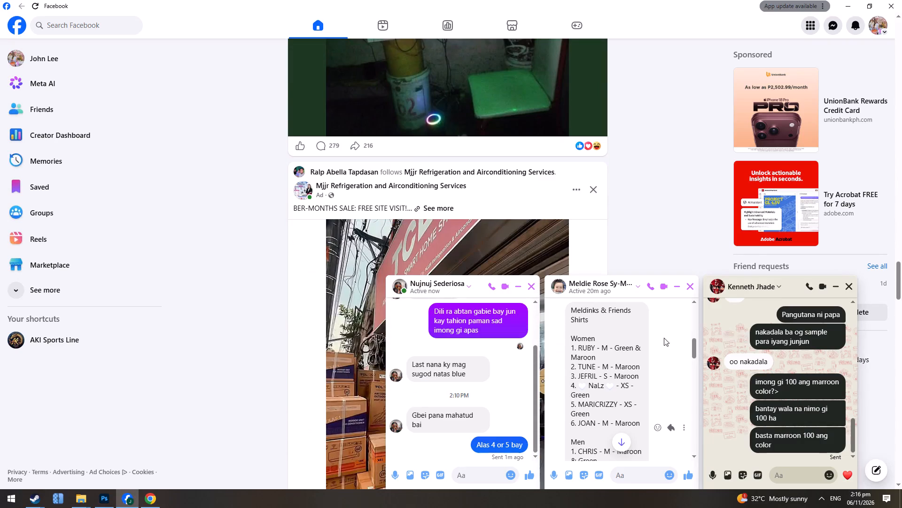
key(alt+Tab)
Switch to File Explorer and look through the Desktop's project folders and artwork files, including collar marroon.jpg.
click(85, 502)
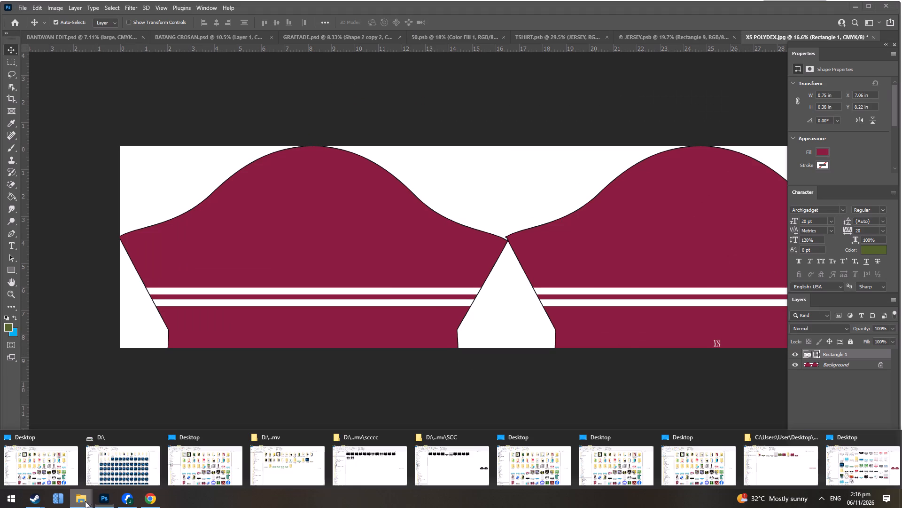
click(664, 467)
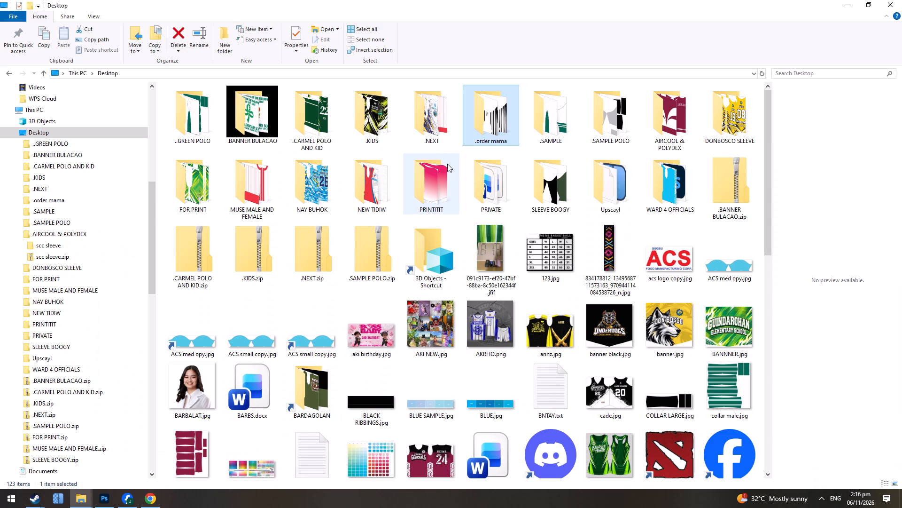
click(331, 118)
click(708, 110)
click(371, 191)
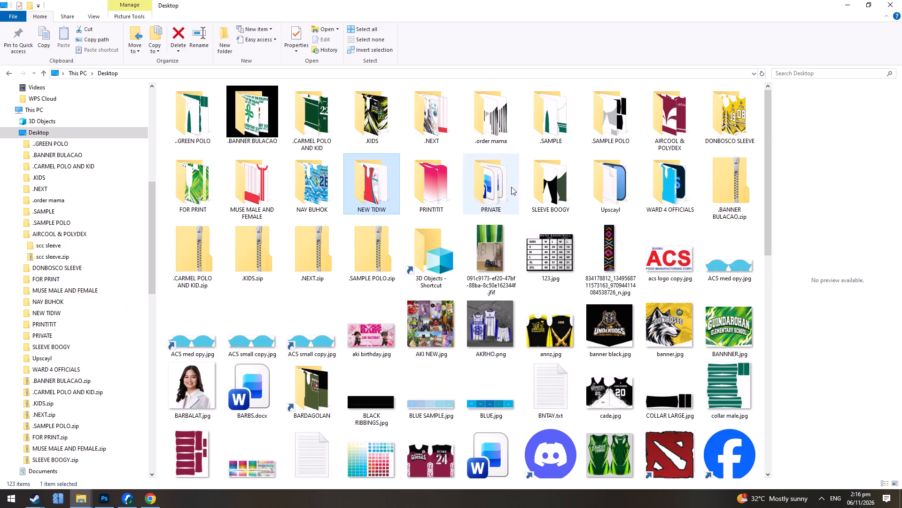
click(523, 187)
click(306, 124)
click(247, 122)
click(187, 126)
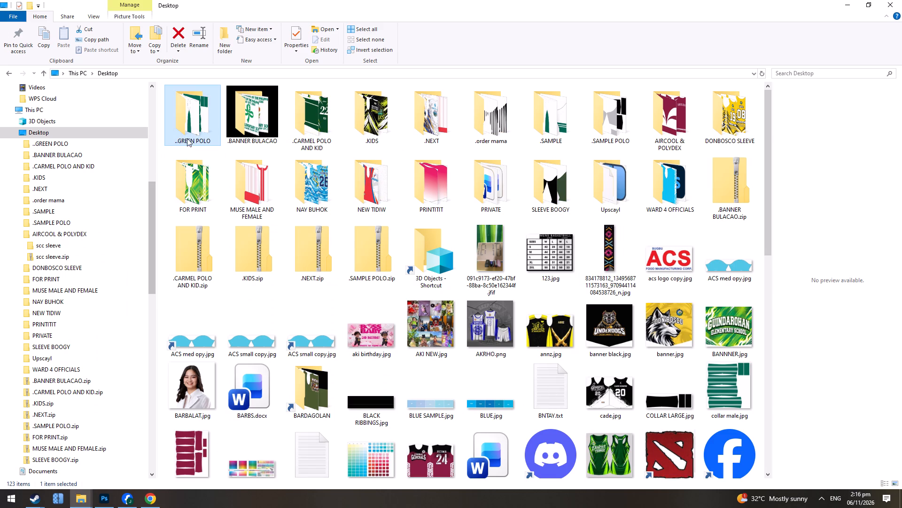
click(199, 129)
click(428, 212)
scroll(445, 289, down, 8)
scroll(443, 313, up, 5)
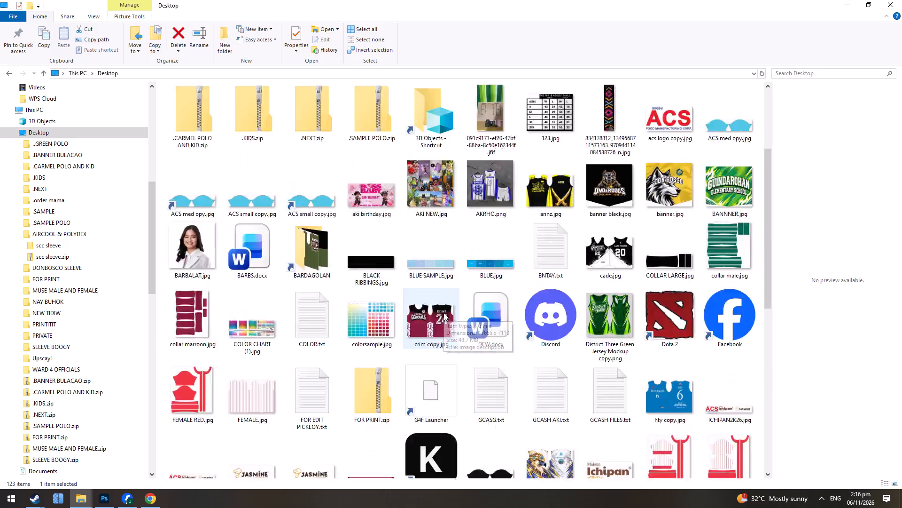
scroll(447, 320, down, 1)
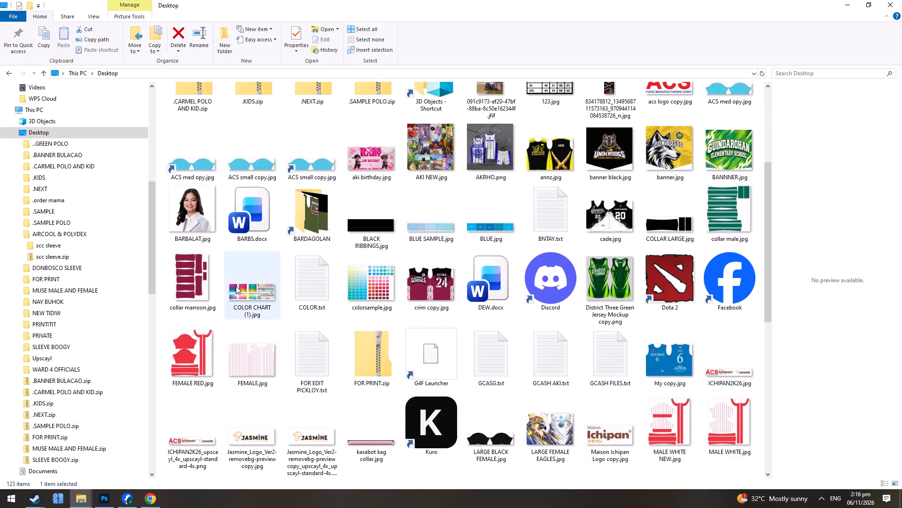
click(174, 277)
scroll(355, 248, up, 7)
Return to the Facebook chat about the maroon colour and send "kapoy na kaayo mag sge balik storya".
key(alt+Tab)
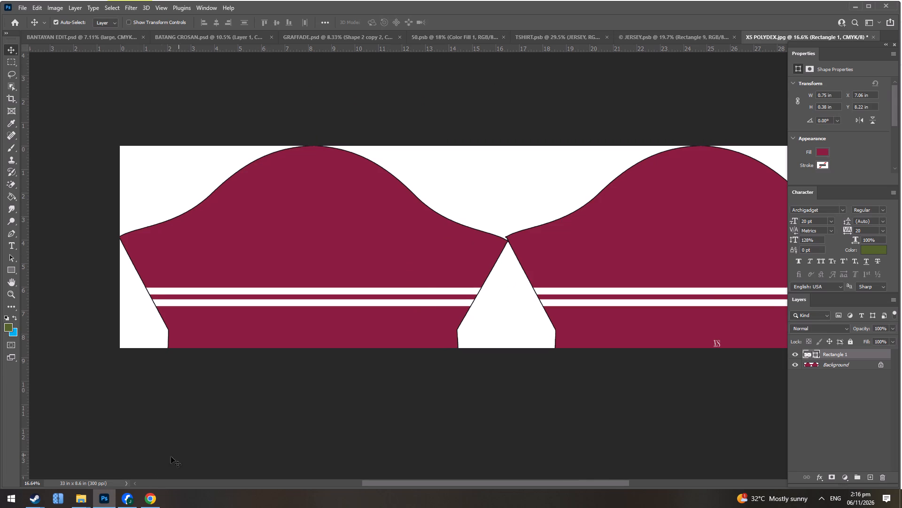
click(133, 506)
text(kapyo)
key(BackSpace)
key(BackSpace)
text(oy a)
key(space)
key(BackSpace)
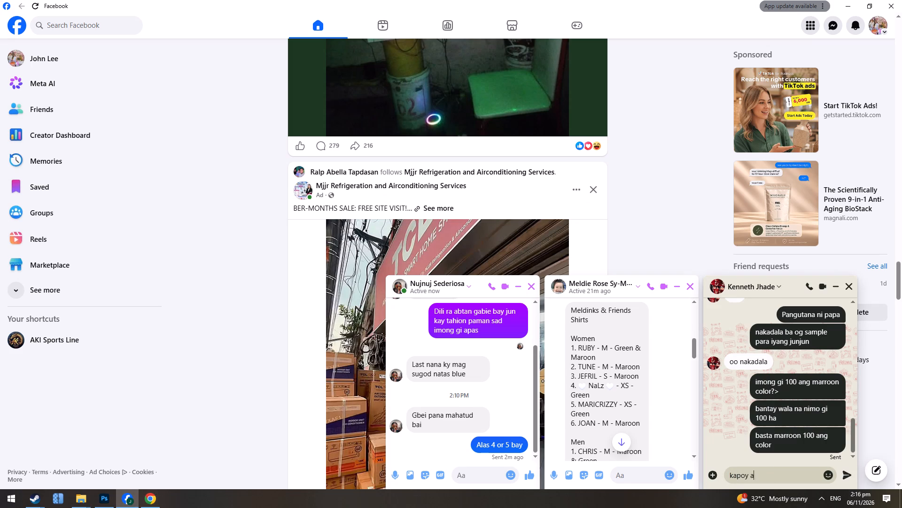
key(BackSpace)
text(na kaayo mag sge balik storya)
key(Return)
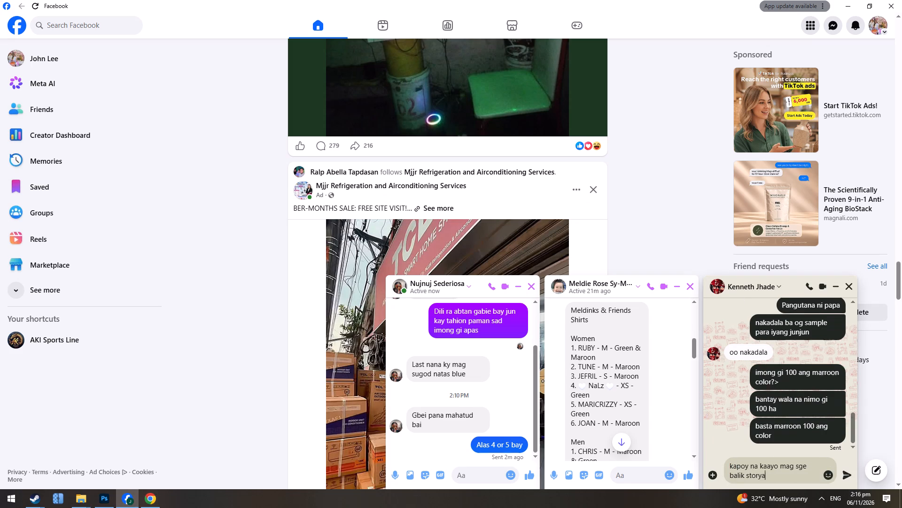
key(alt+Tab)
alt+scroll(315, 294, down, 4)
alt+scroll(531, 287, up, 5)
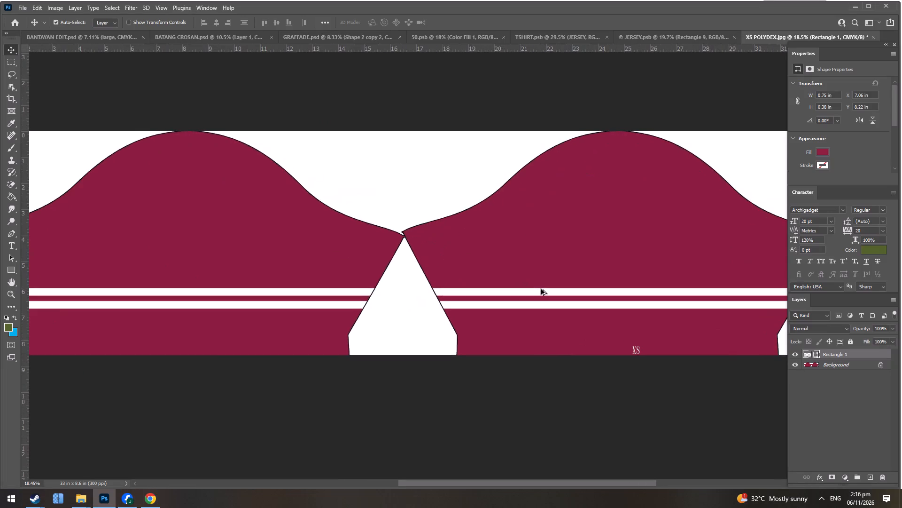
Switch to Facebook and send "hasol" in the chat about the maroon colour.
key(alt+Tab)
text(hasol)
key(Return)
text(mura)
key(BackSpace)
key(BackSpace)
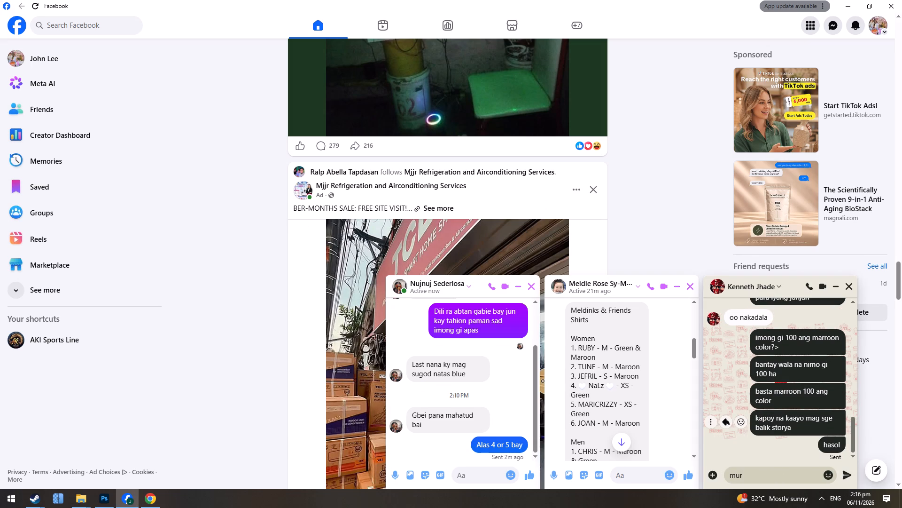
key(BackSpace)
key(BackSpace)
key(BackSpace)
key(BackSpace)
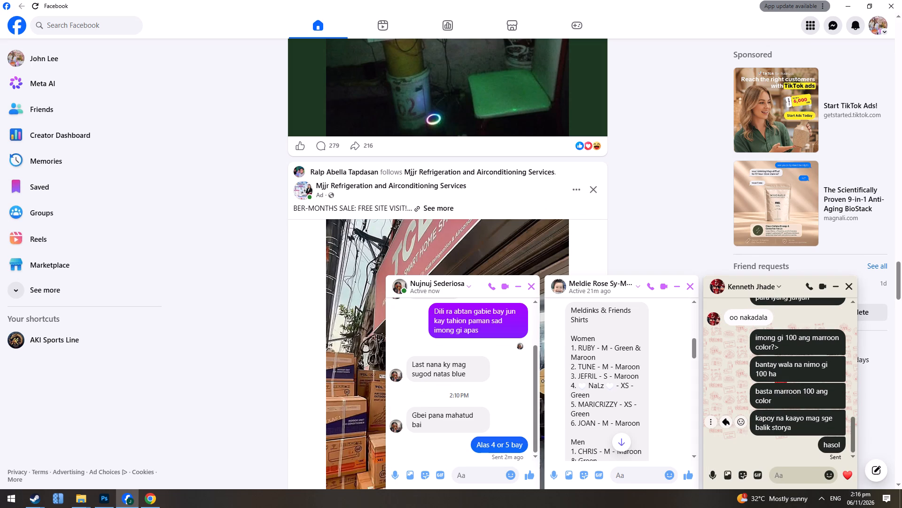
Send "Naa gud tay utok kahibaw nata unsay buhaton" in the chat about the maroon colour.
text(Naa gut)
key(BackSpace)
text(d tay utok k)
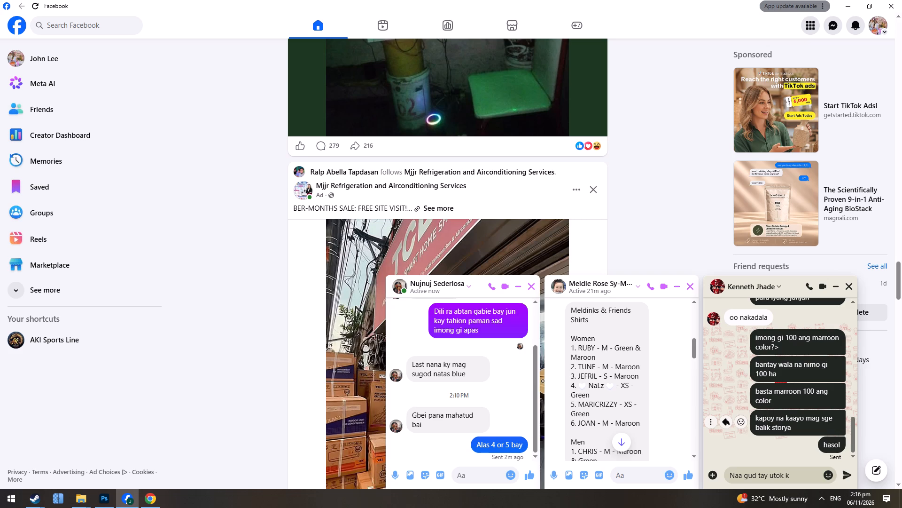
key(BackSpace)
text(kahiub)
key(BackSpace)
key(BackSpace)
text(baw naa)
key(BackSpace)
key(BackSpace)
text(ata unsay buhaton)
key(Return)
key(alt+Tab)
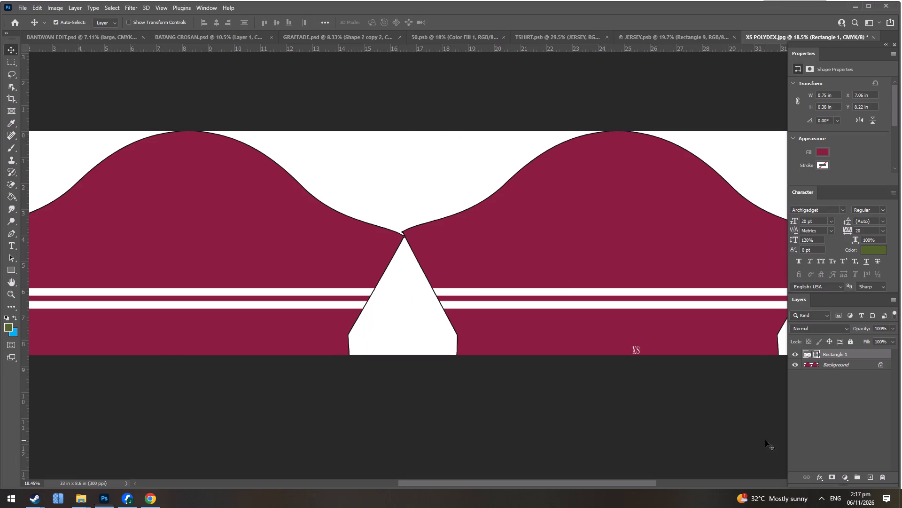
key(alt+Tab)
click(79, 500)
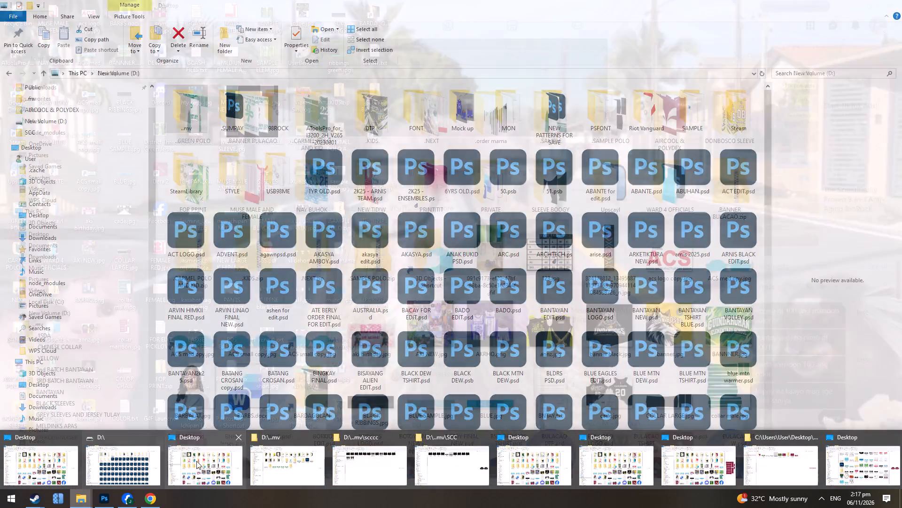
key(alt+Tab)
Send the chat message "dili na pwede ang marroon og dili na 100 kay di jod na magka pariha sa uban kauban nila ang nga nag una".
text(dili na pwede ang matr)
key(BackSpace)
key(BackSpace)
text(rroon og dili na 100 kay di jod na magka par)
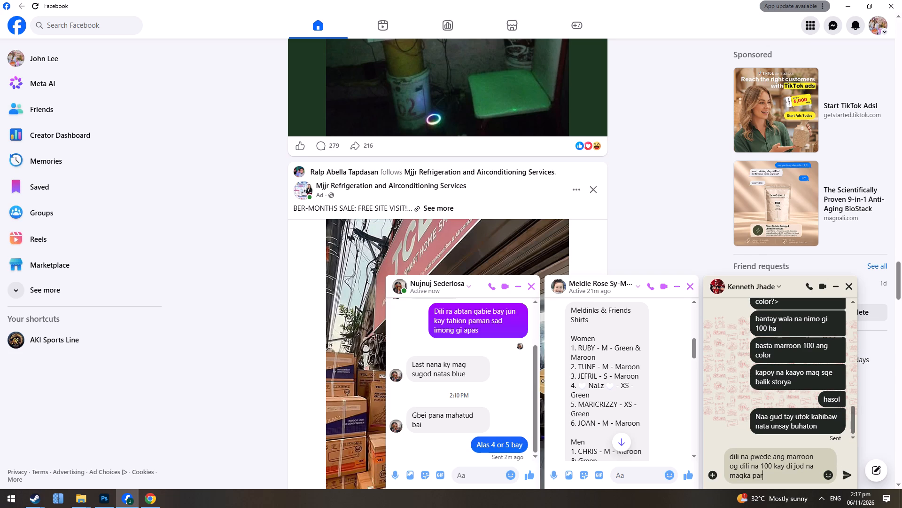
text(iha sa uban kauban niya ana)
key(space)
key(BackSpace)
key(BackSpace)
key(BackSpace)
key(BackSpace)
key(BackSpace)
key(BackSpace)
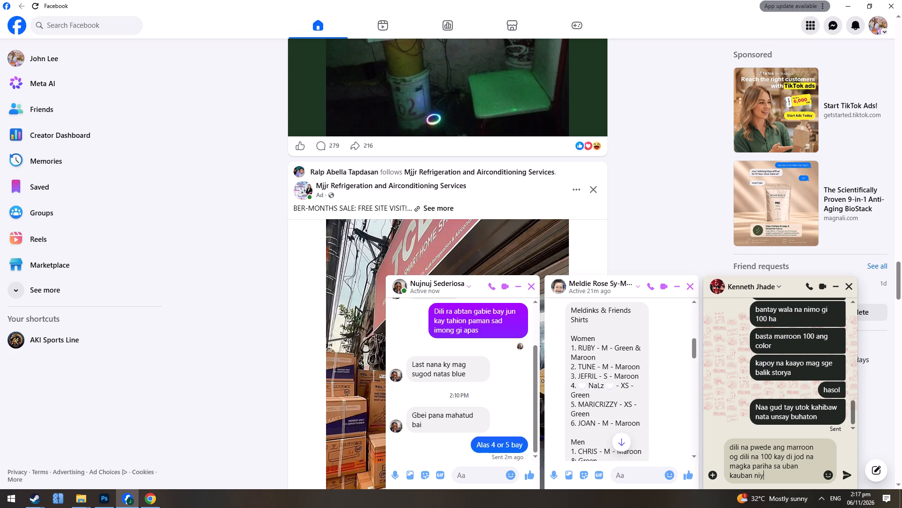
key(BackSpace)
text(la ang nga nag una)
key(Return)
Switch to File Explorer and check the green and maroon shirt files in the .CHINESE COLLAR folder under D:\..mv.
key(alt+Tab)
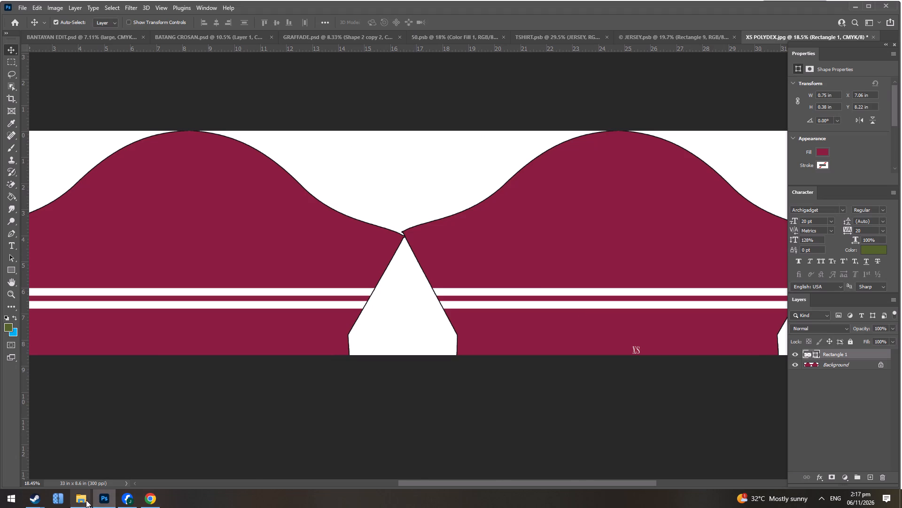
click(83, 503)
click(257, 452)
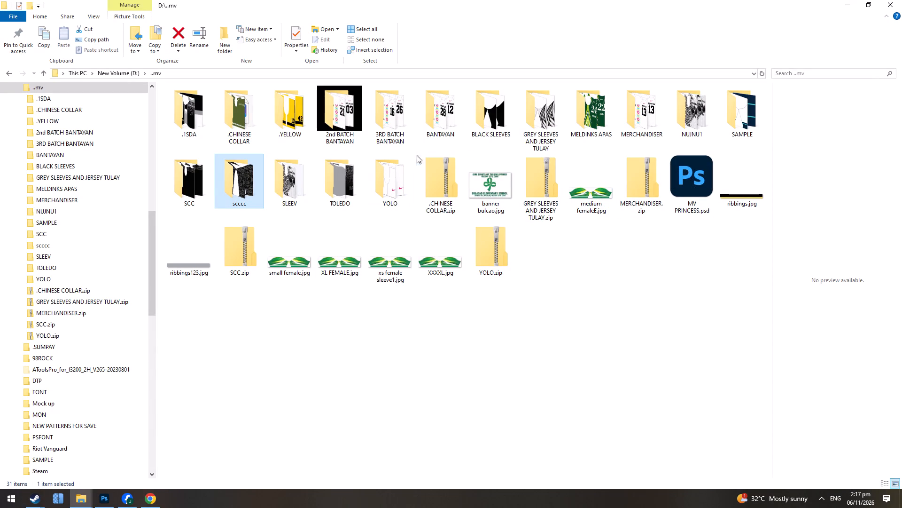
click(266, 119)
double_click(247, 118)
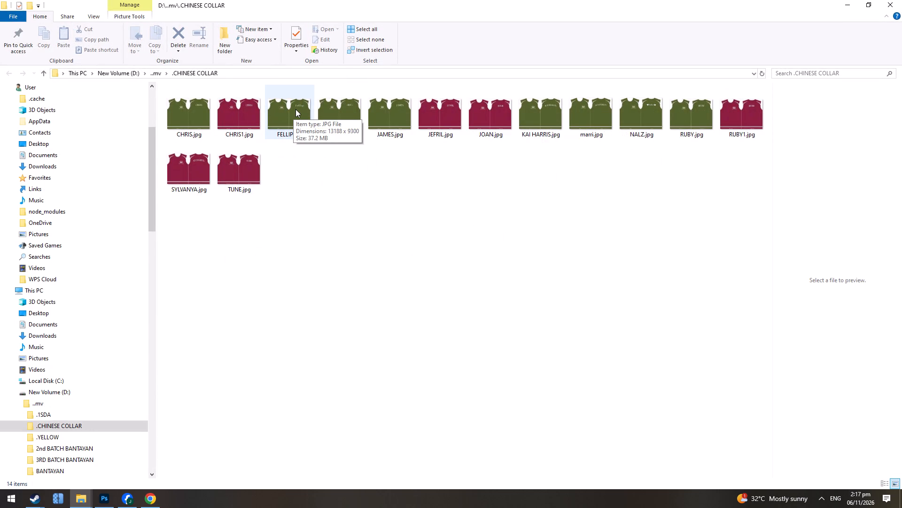
click(901, 0)
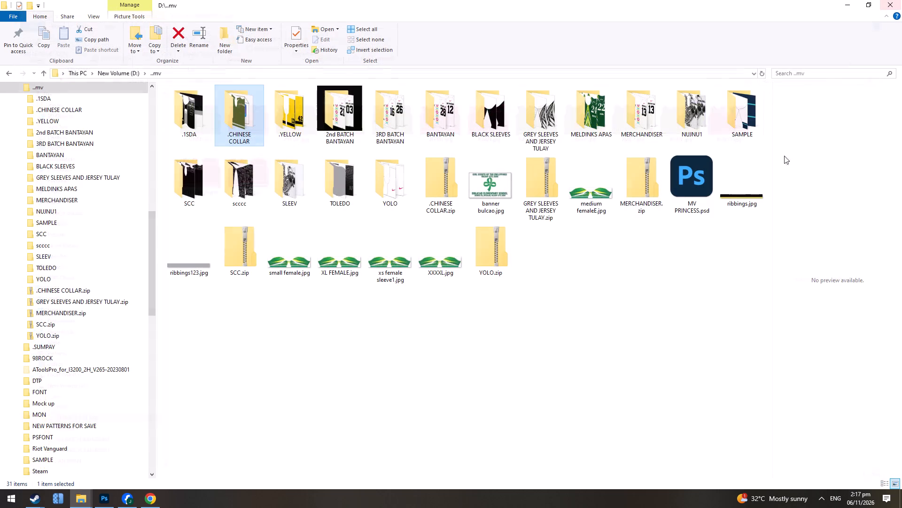
Return to the Facebook chat about the maroon colour and send "6 na ka marroon ha".
click(125, 503)
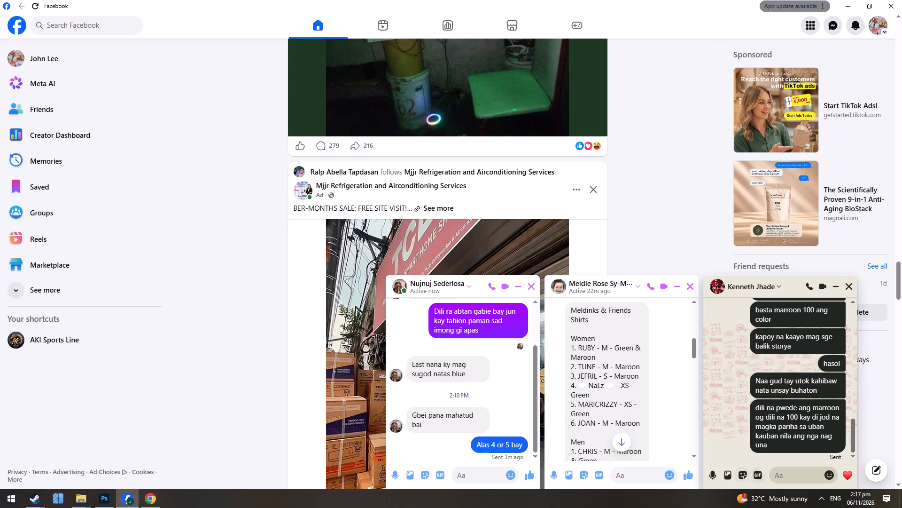
click(802, 469)
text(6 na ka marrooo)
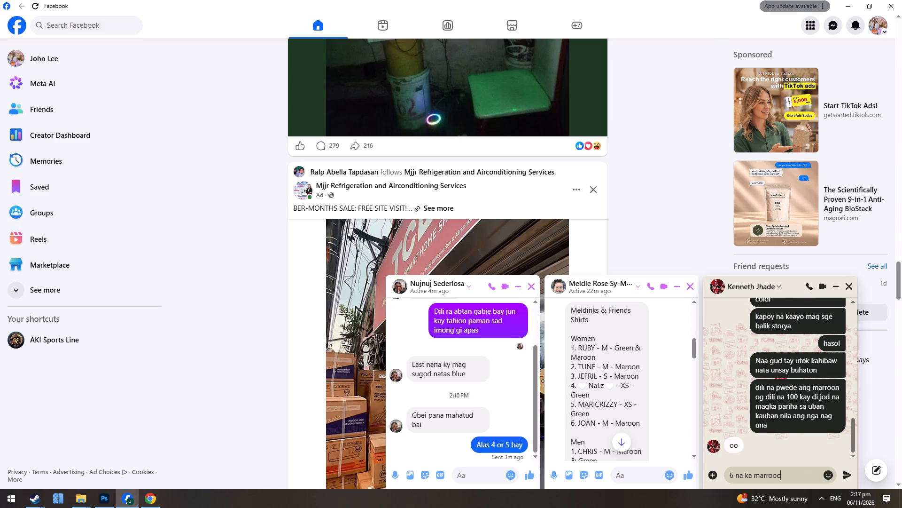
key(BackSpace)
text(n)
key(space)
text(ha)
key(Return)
Send the follow-ups "sending na ang bukton" and "gi apil nakong collar" in the same chat.
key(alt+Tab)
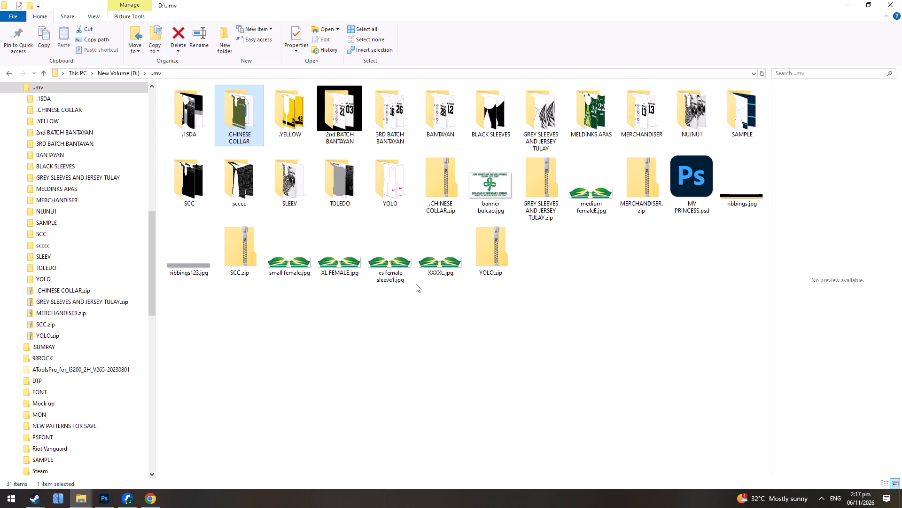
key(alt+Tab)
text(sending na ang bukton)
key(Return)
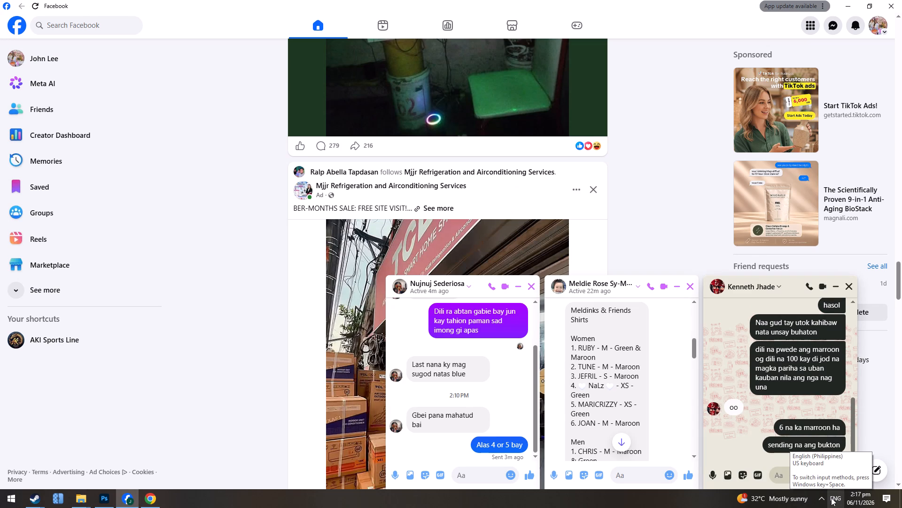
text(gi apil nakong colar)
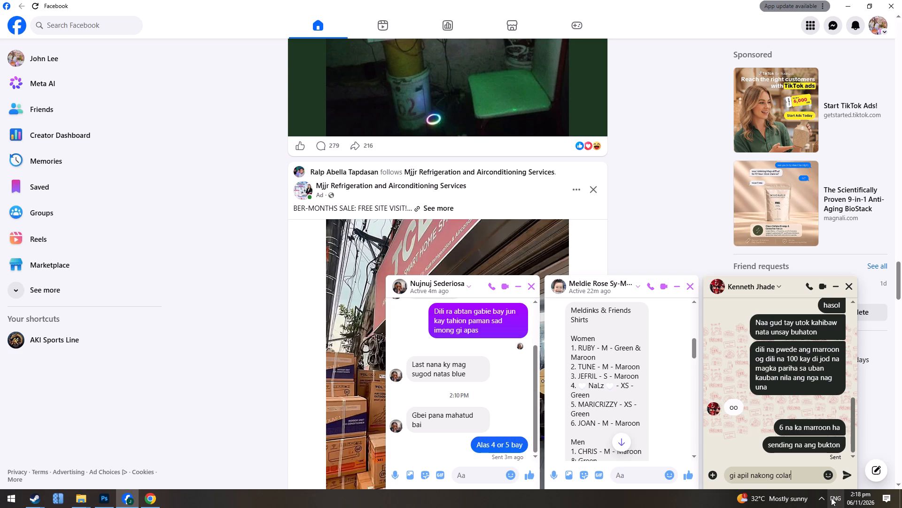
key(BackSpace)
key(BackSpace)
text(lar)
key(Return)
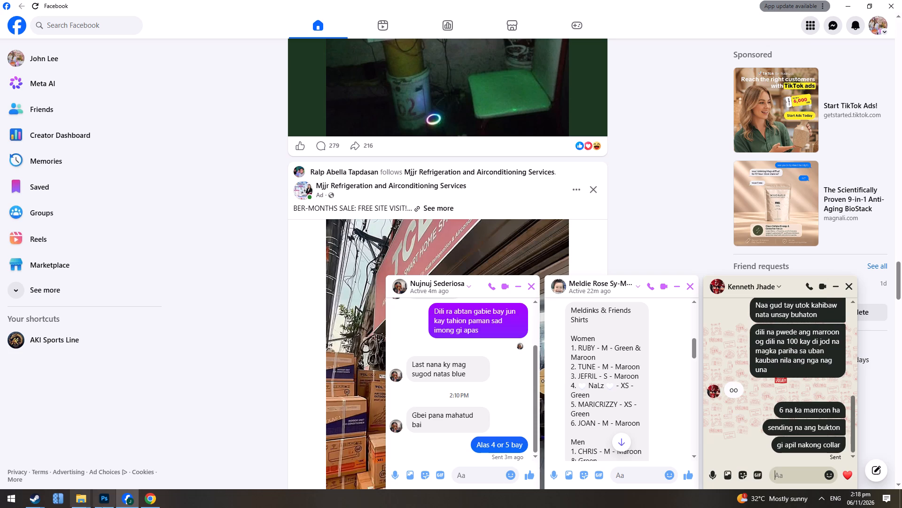
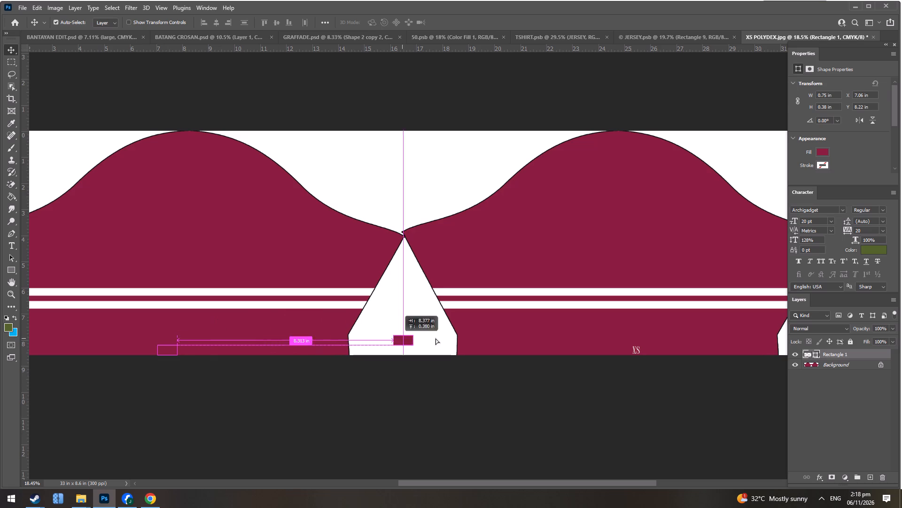
Duplicate the small maroon rectangle onto the second sleeve's bottom edge so it covers the XS size label.
alt+drag(435, 338, 636, 349)
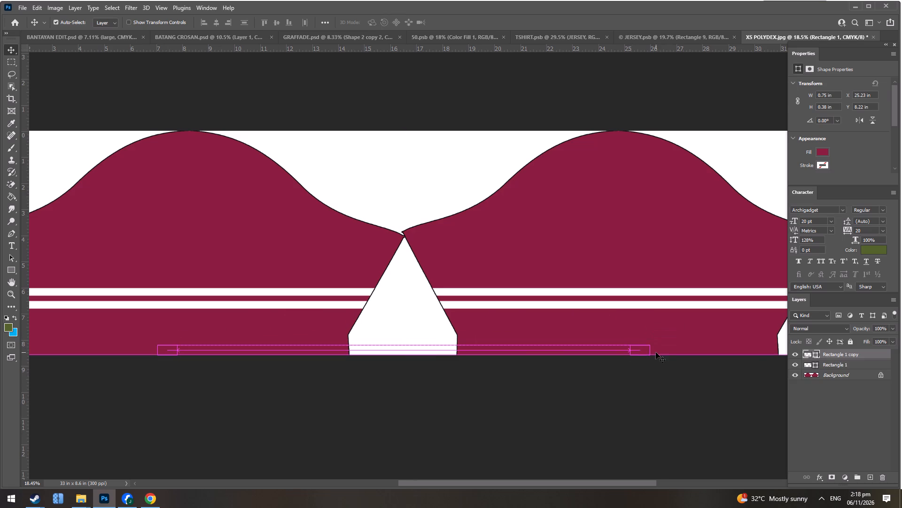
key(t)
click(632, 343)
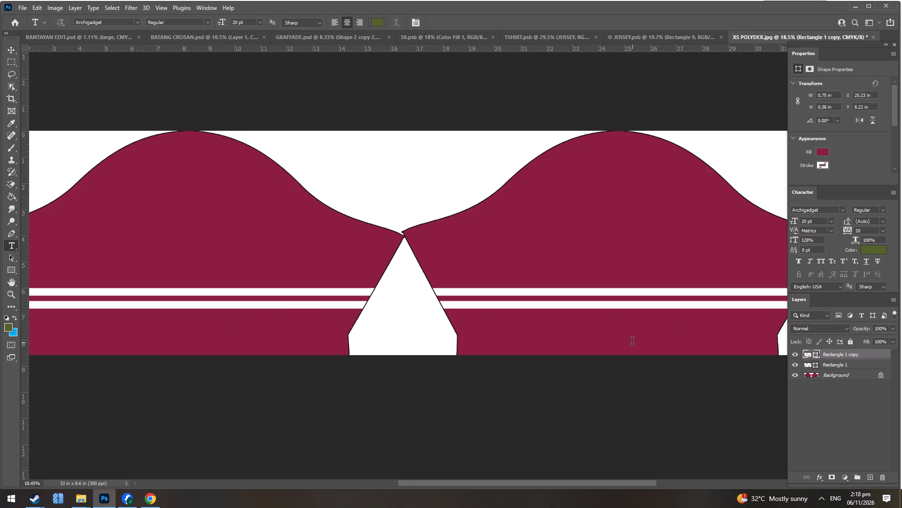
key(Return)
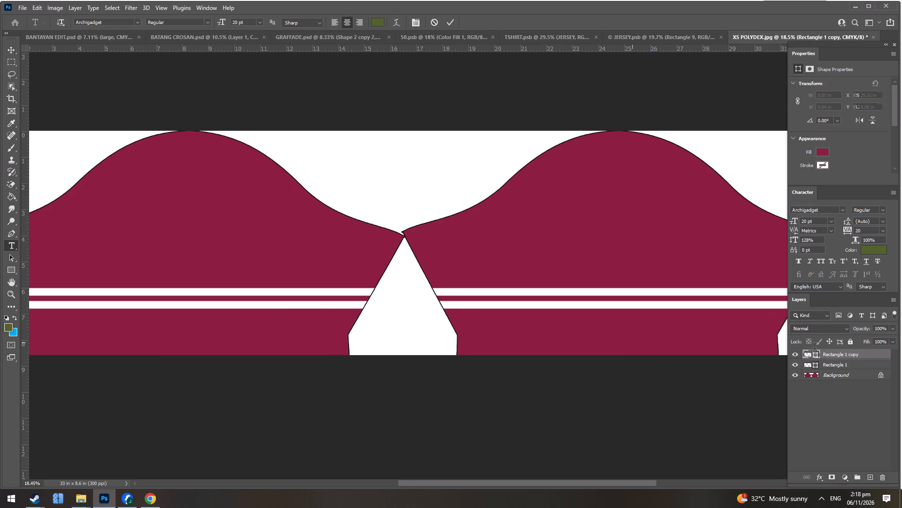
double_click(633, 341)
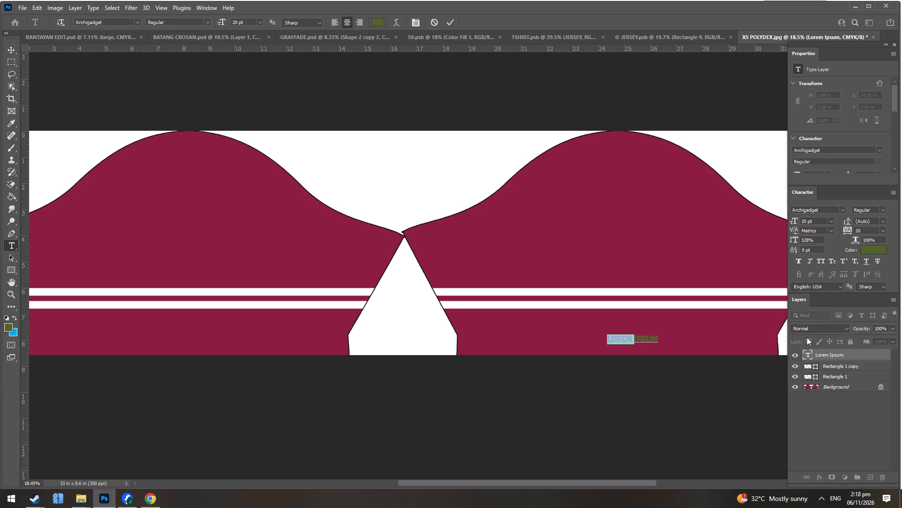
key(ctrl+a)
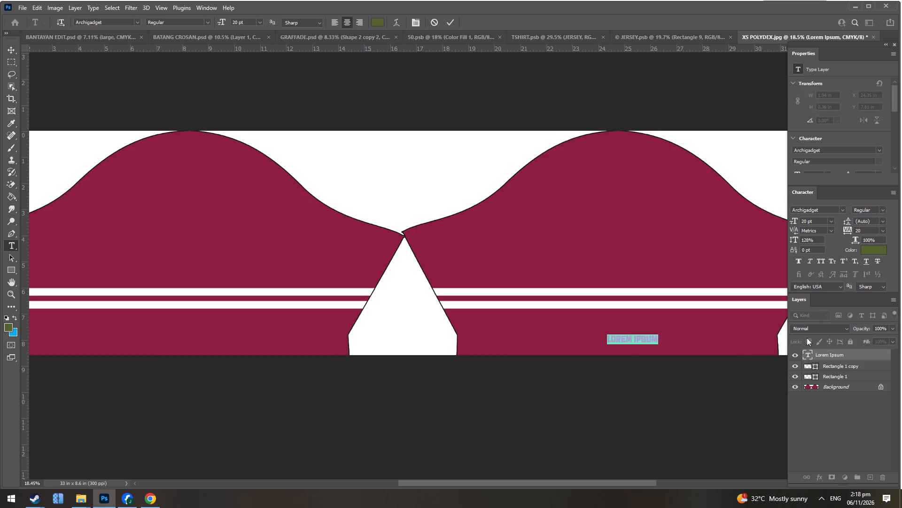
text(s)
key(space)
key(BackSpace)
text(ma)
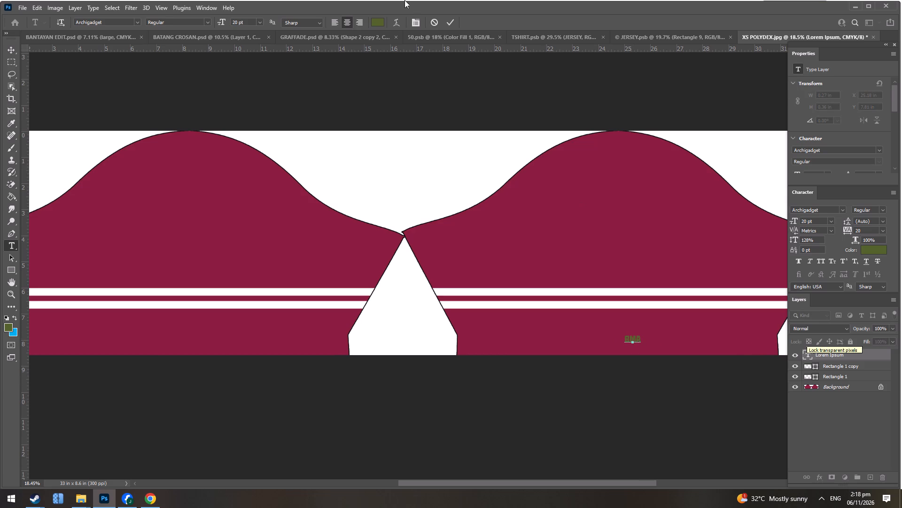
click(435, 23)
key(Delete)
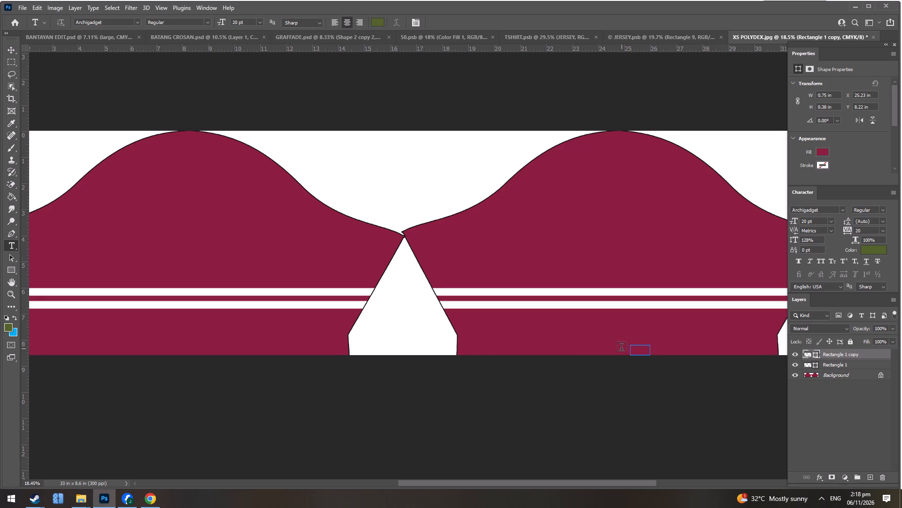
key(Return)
Add a "small female" text label near the right sleeve's bottom hem and colour it white (ffffff).
drag(620, 341, 684, 360)
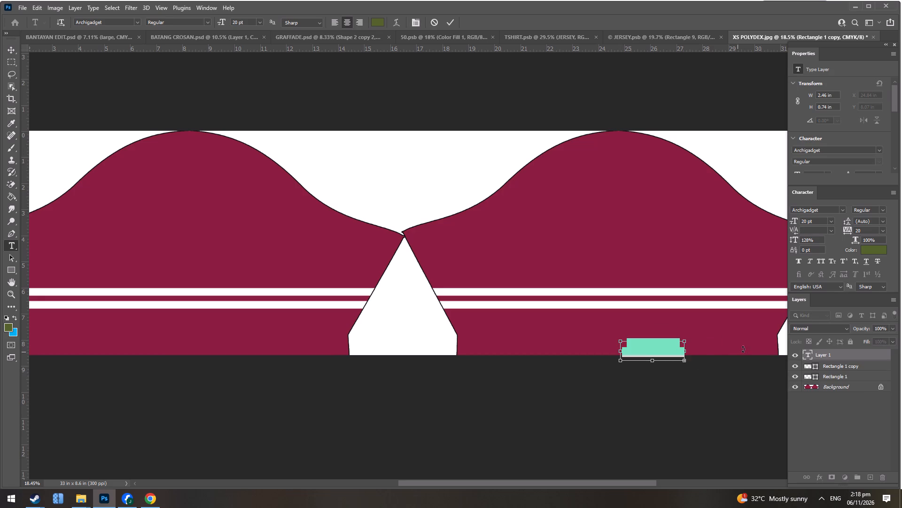
text(small female)
key(ctrl+a)
key(Return)
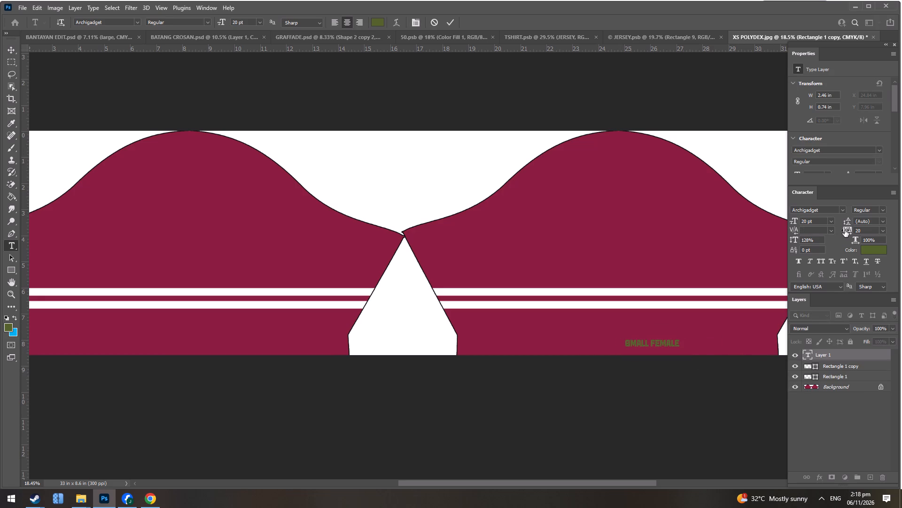
key(v)
click(876, 252)
drag(695, 332, 605, 319)
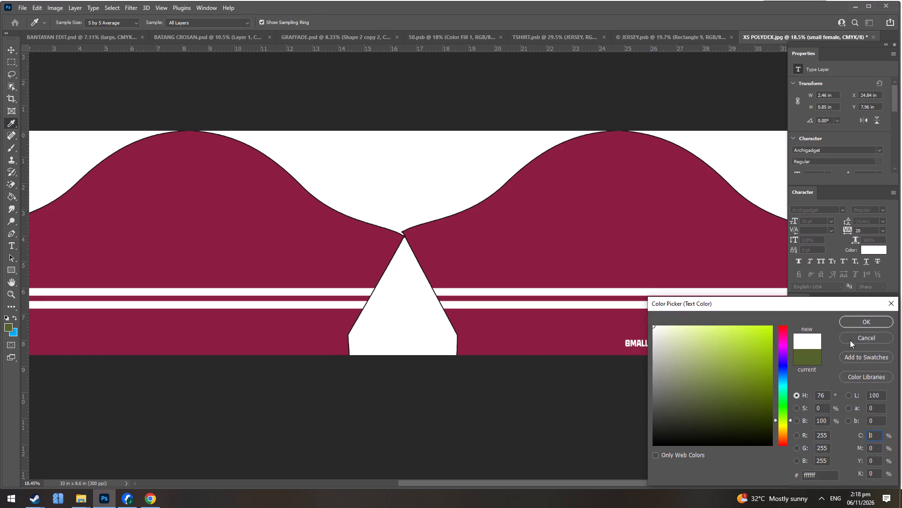
click(869, 325)
Move the SMALL FEMALE label down onto the right sleeve's hem and place a duplicate at the left sleeve's hem.
drag(664, 342, 636, 353)
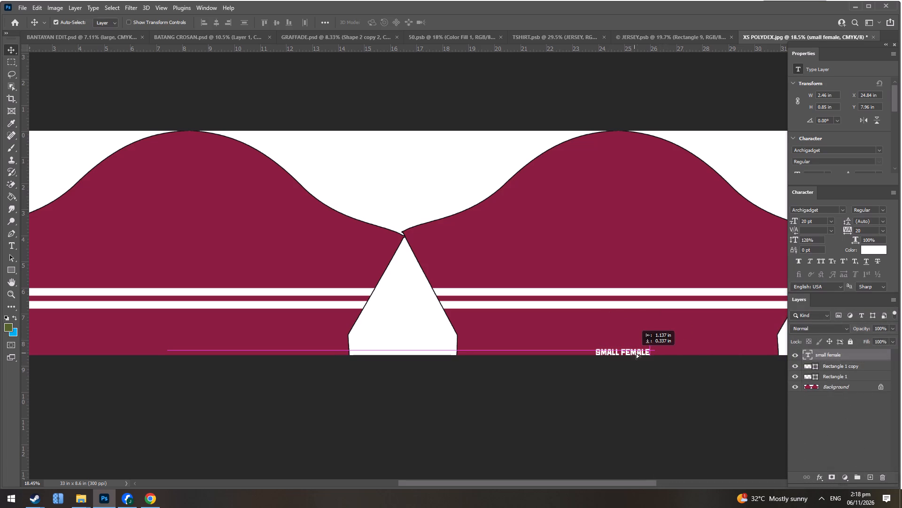
drag(636, 353, 638, 353)
alt+drag(635, 353, 184, 351)
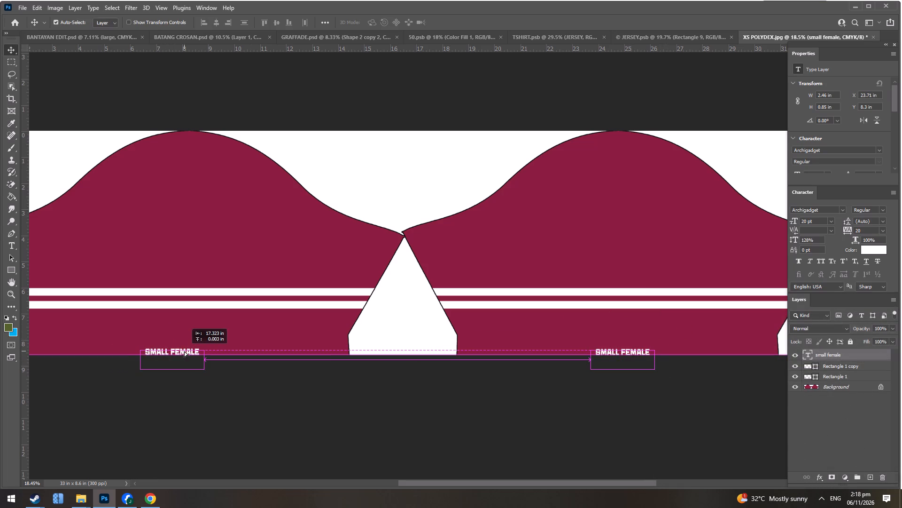
alt+drag(184, 351, 181, 351)
Save a copy of the small female sleeve artwork.
key(ctrl+alt+s)
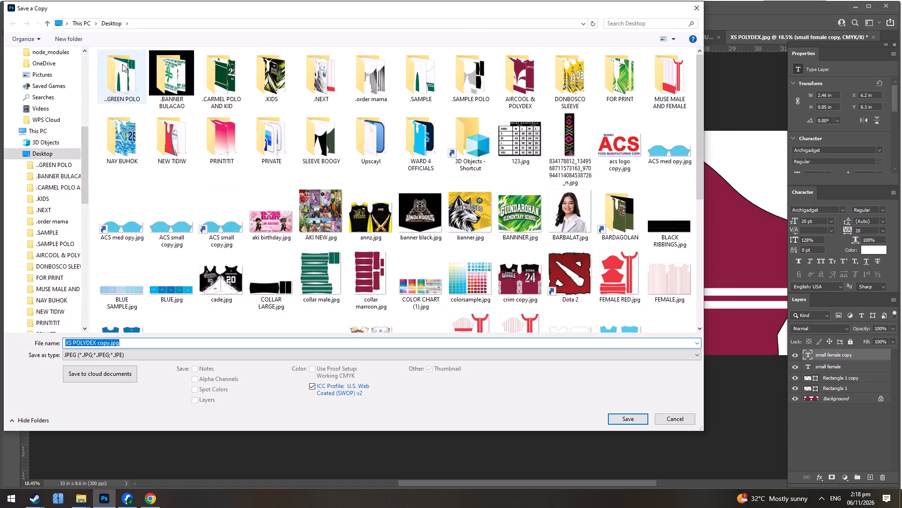
Save the small female sleeve copy as a quality 12 JPEG in drive D's ..mv folder, trimming the XS prefix of its file name.
click(45, 129)
double_click(272, 148)
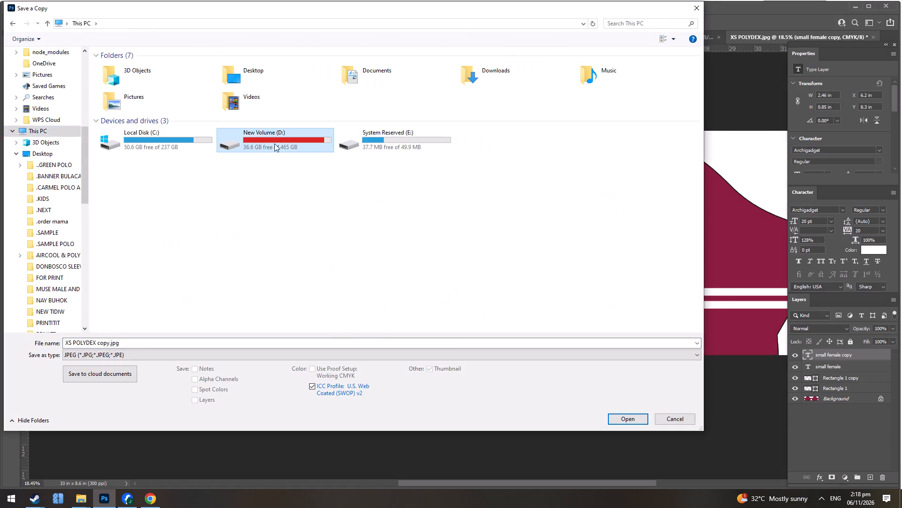
double_click(130, 73)
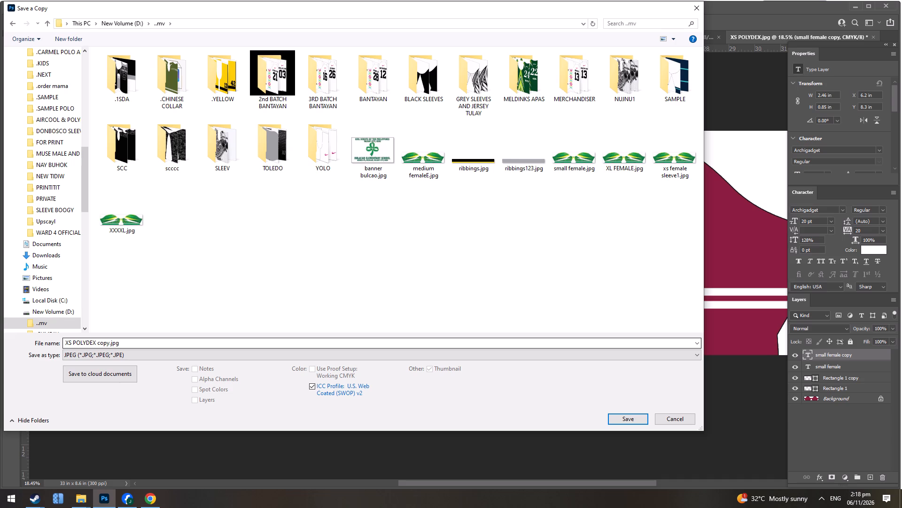
click(94, 345)
double_click(71, 343)
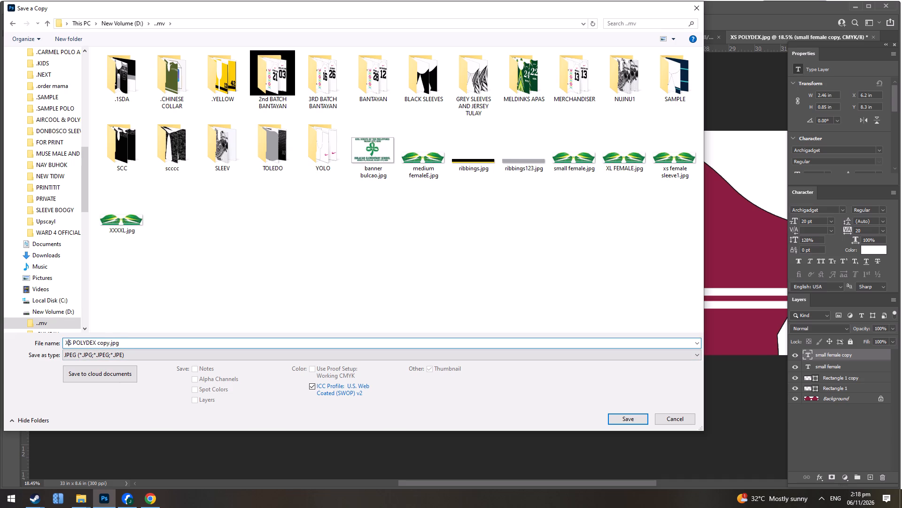
key(BackSpace)
key(Return)
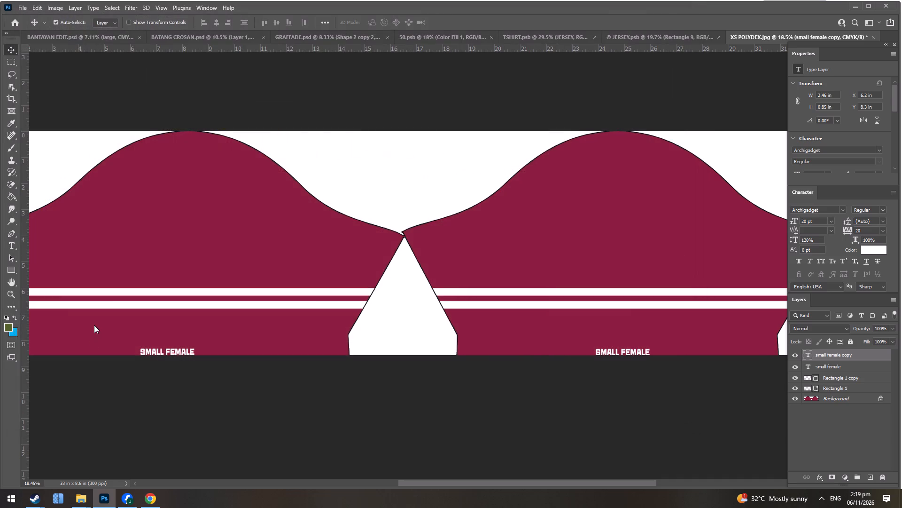
click(130, 505)
click(130, 502)
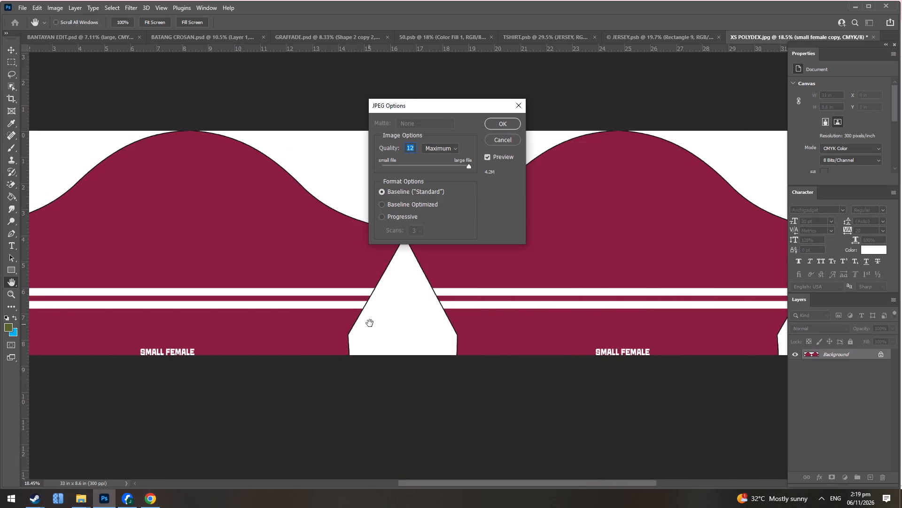
click(500, 120)
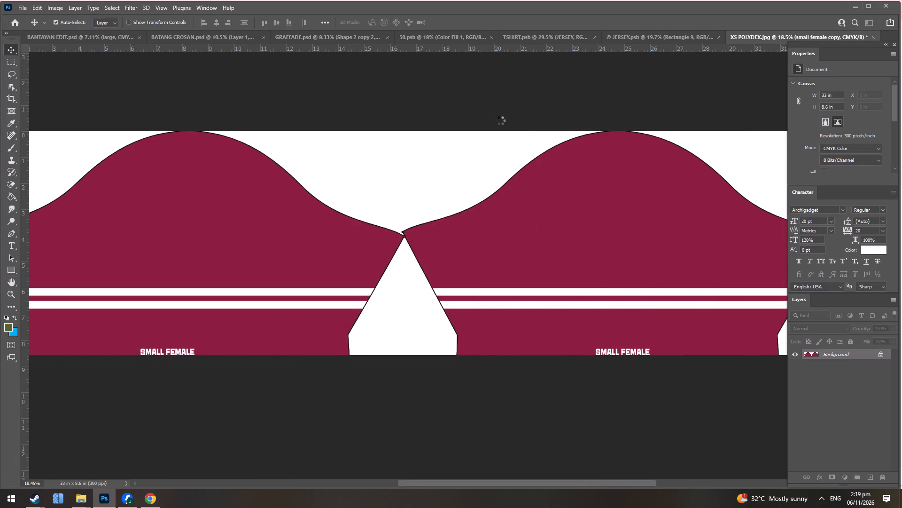
Switch to the File Explorer window showing the AIRCOOL & POLYDEX project folder.
click(74, 507)
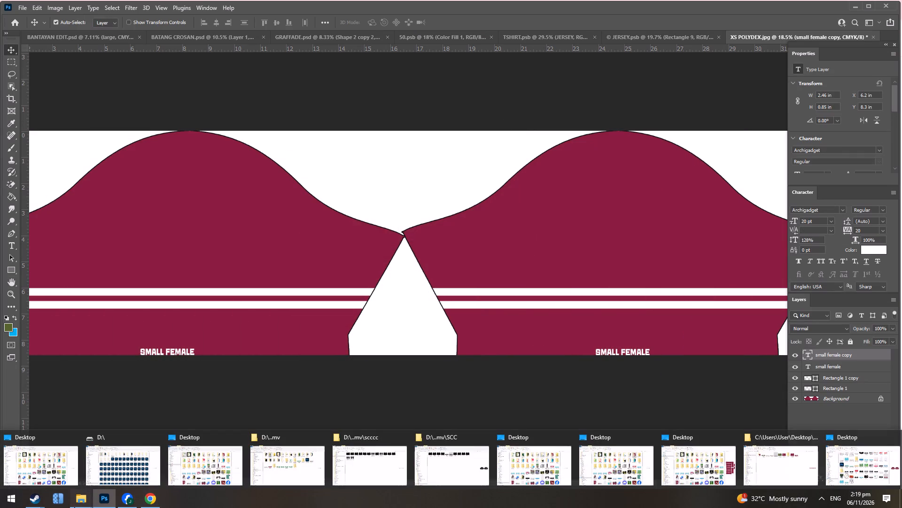
click(777, 477)
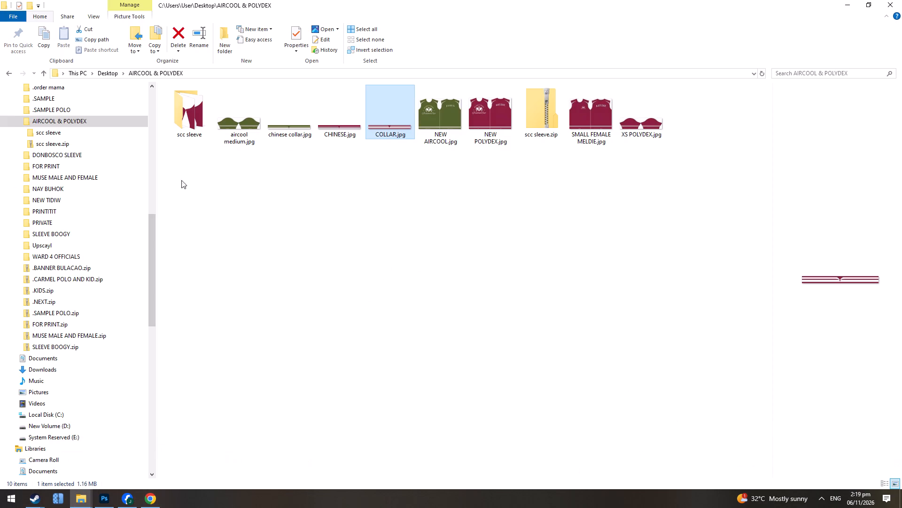
Switch to File Explorer and look through the open Desktop and ..GREEN POLO folders for the saved sleeve copy, closing unneeded windows.
click(77, 493)
click(50, 444)
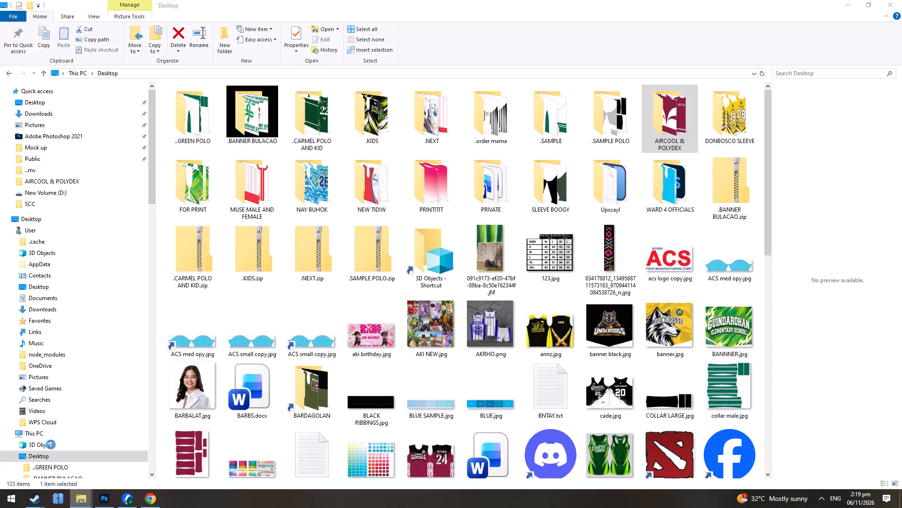
double_click(207, 133)
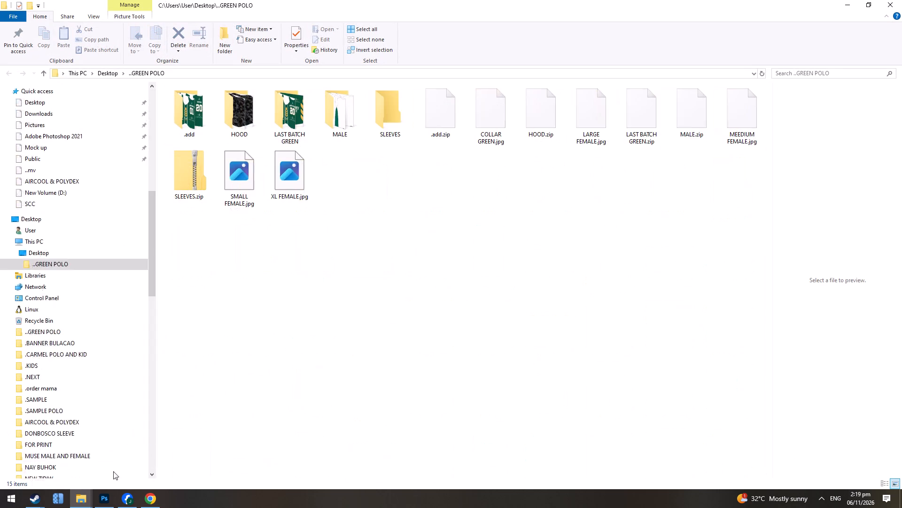
click(901, 0)
click(901, 0)
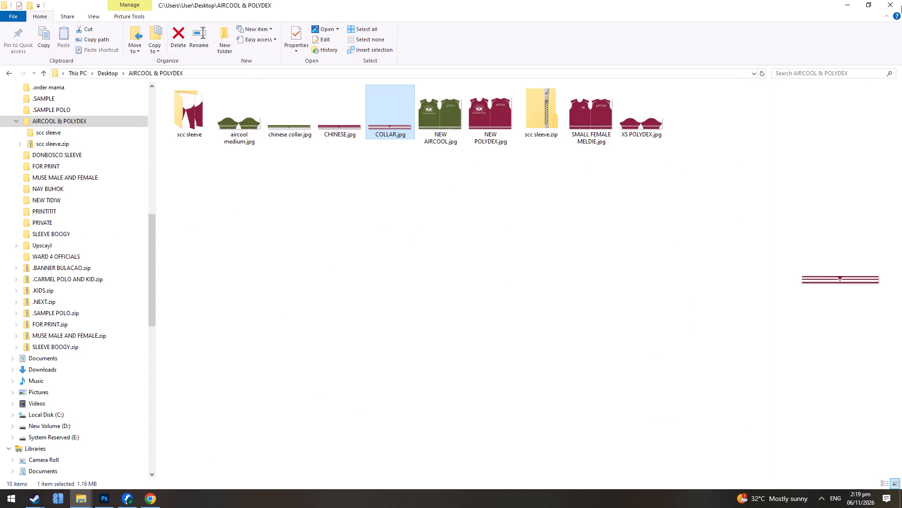
click(901, 0)
click(79, 503)
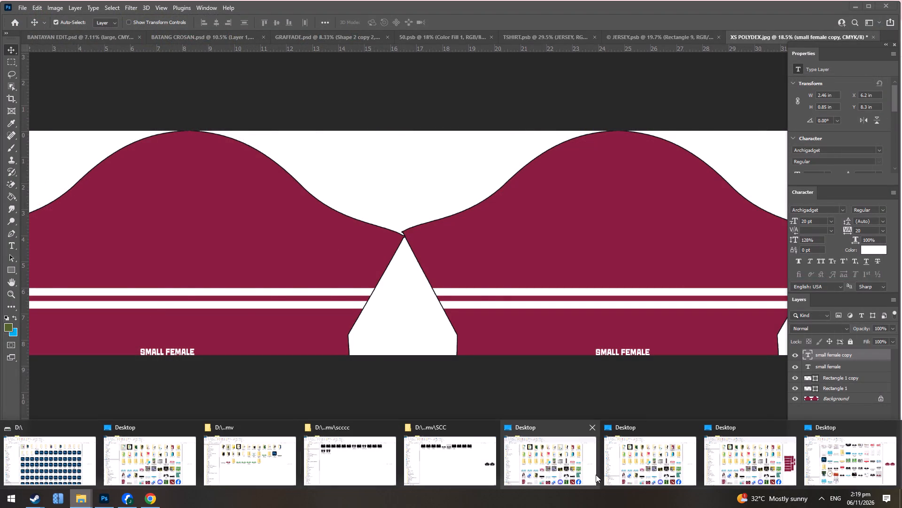
click(566, 458)
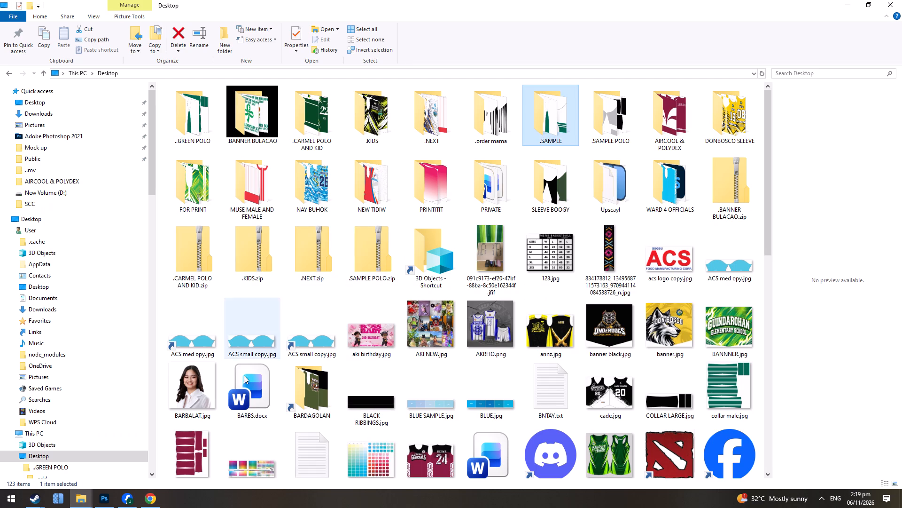
click(901, 0)
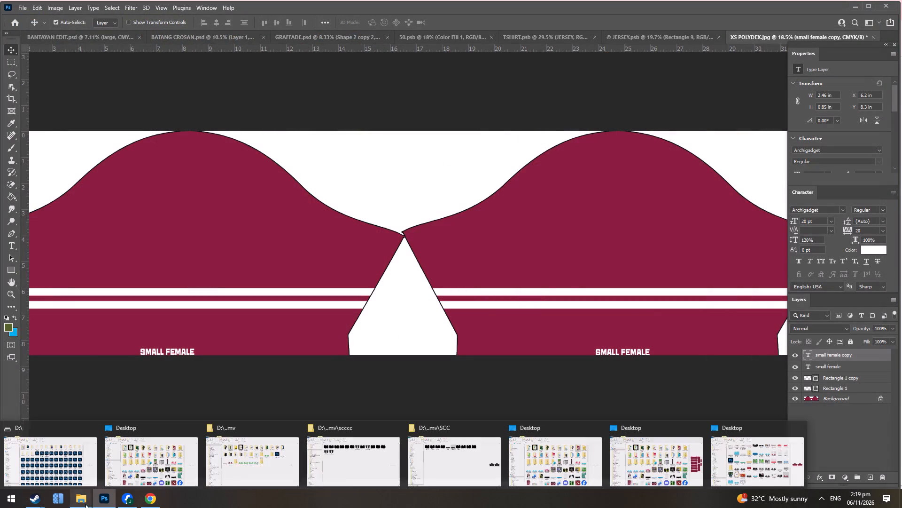
click(84, 504)
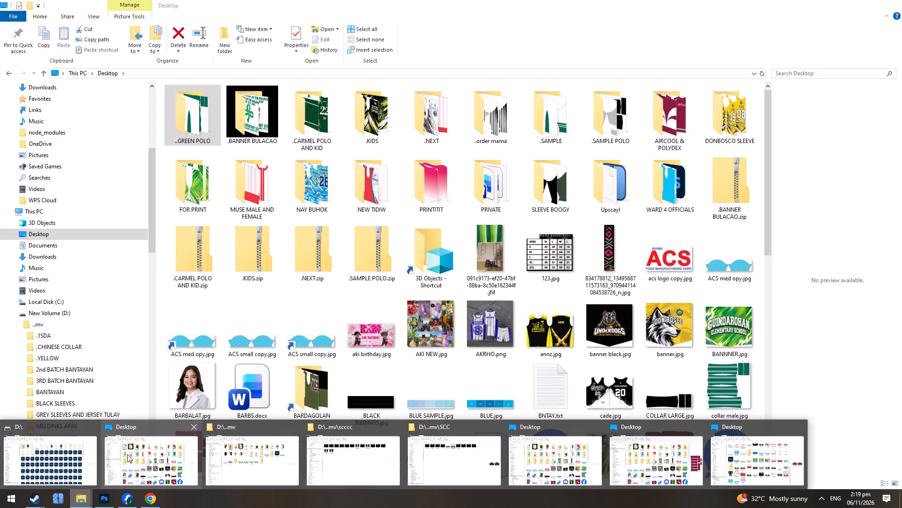
Rename the "S POLYDEX copy" image in the ..mv folder on drive D as "small female".
click(233, 458)
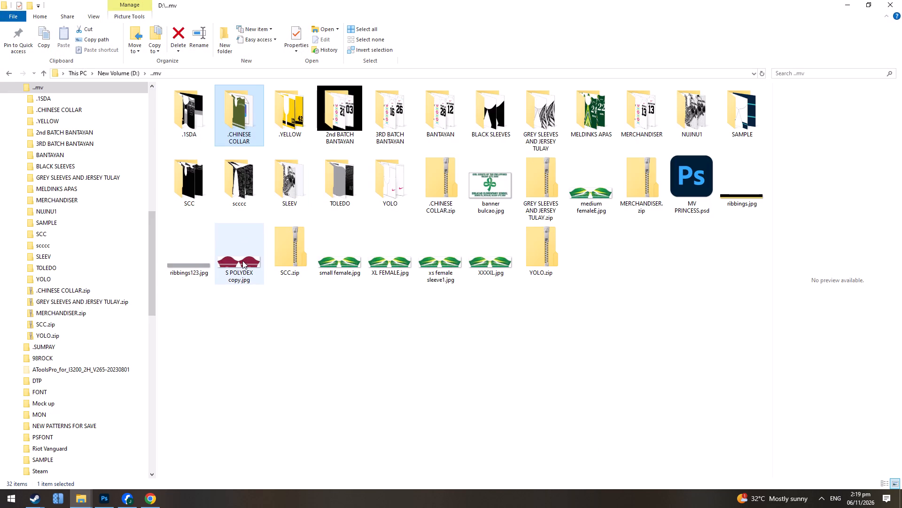
click(224, 277)
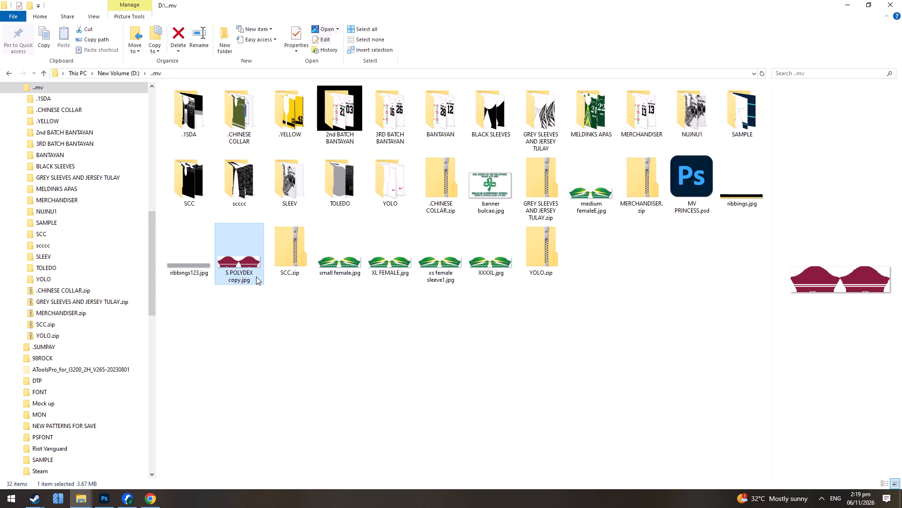
click(240, 274)
text(small female)
key(Return)
Switch back to Photoshop and resize the sleeve image to 34 by 8.8 inches.
key(alt+Tab)
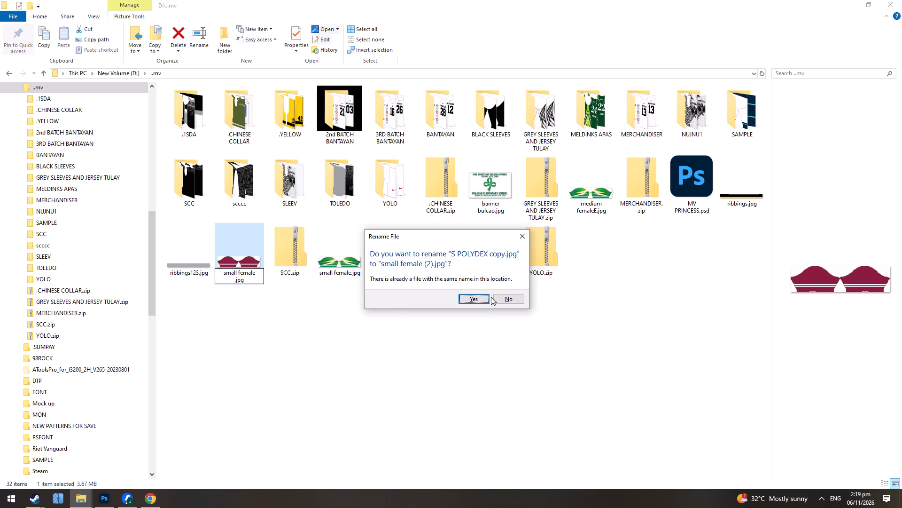
Decline the suggested duplicate name and rename the "S POLYDEX copy" image in the ..mv folder as "smallll female".
click(517, 295)
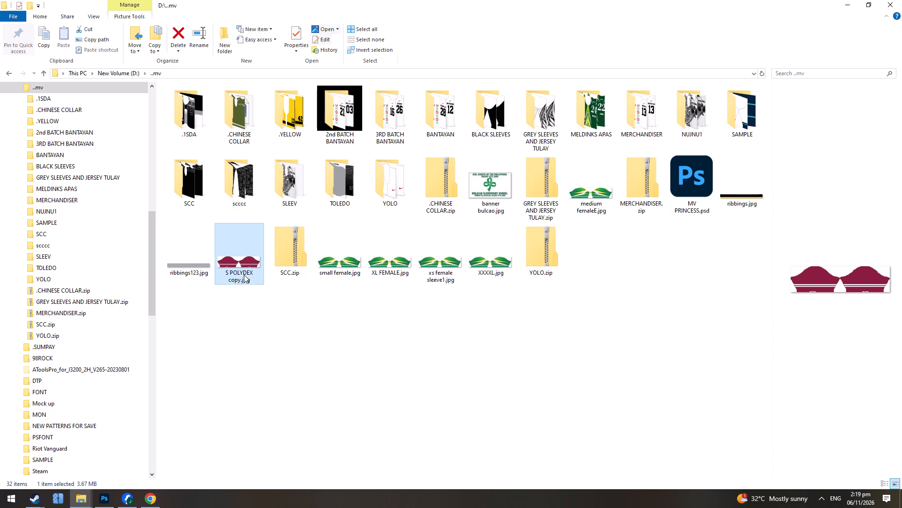
click(248, 275)
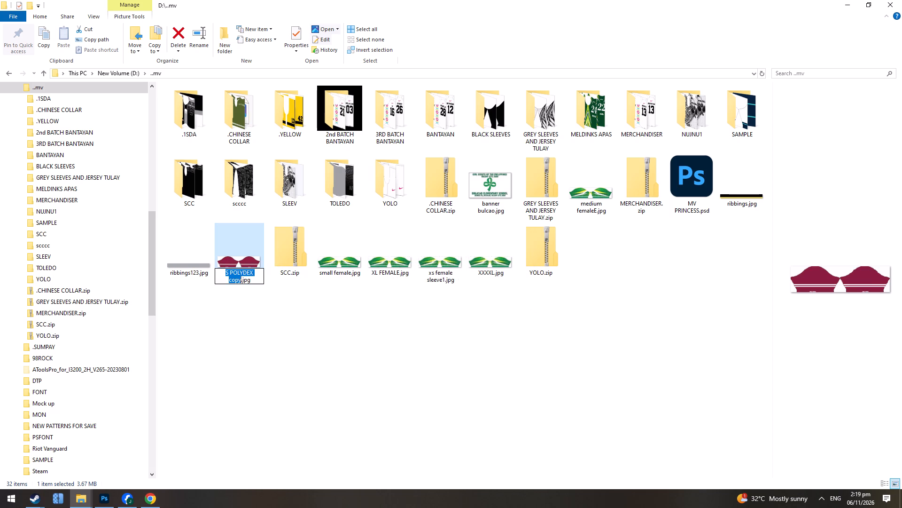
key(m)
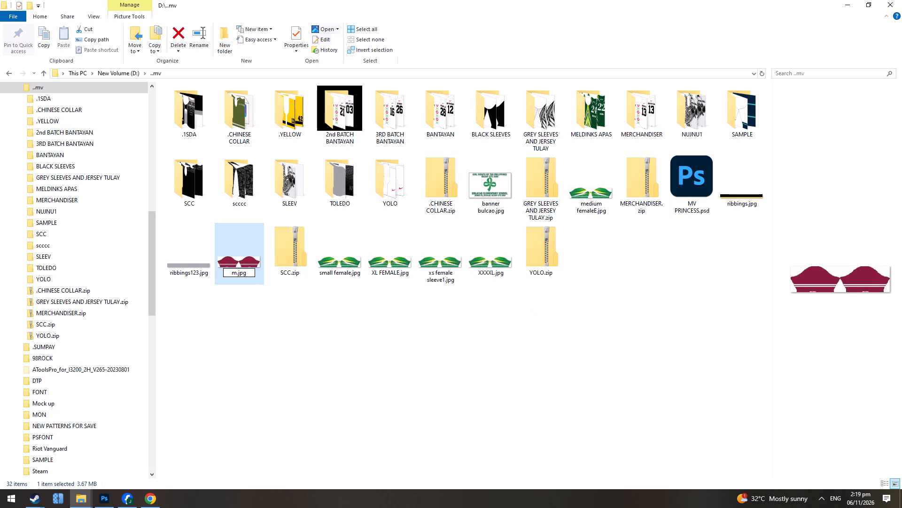
key(BackSpace)
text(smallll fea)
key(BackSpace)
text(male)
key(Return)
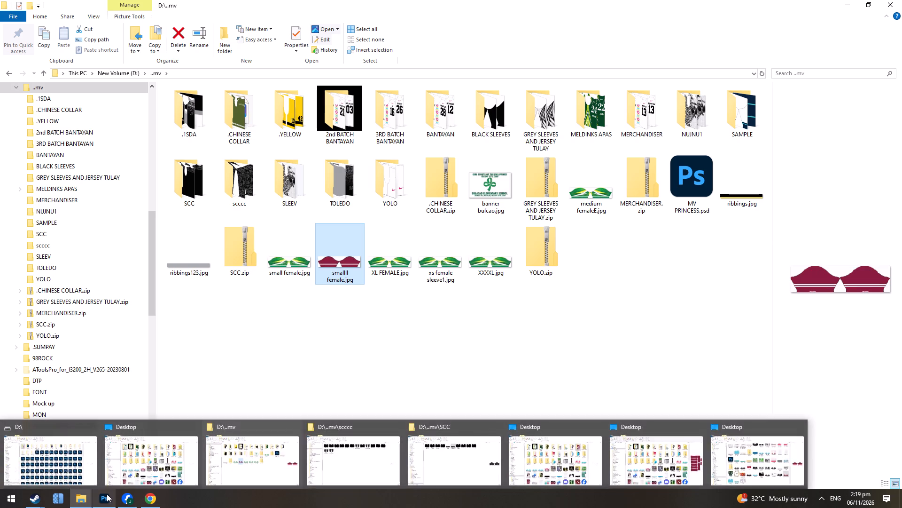
Switch back to Photoshop and resize the maroon XS POLYDEX sleeve image to 34 inches wide by 8.8 inches high.
click(108, 497)
click(122, 507)
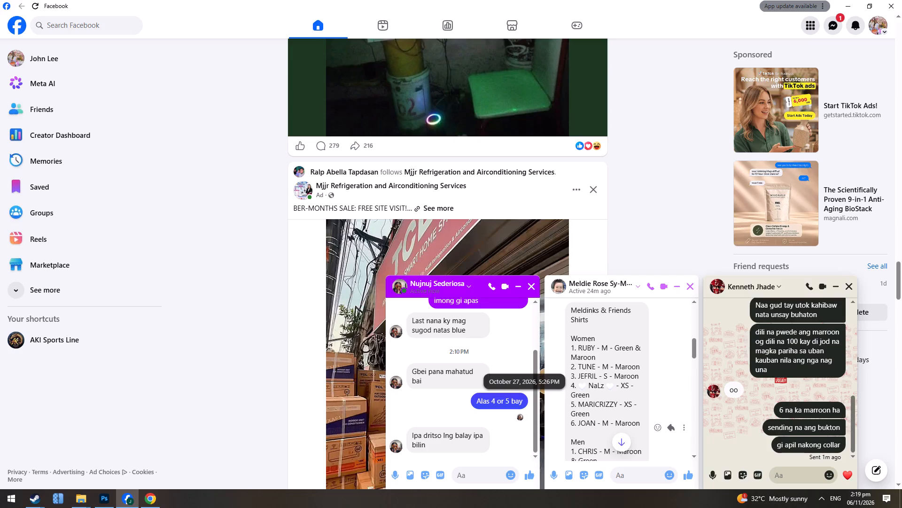
key(alt+Tab)
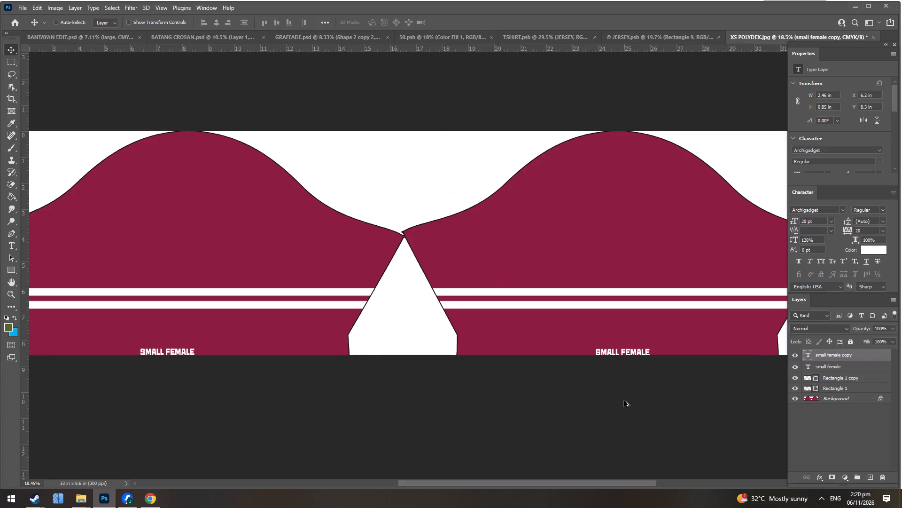
key(ctrl+alt+i)
click(690, 170)
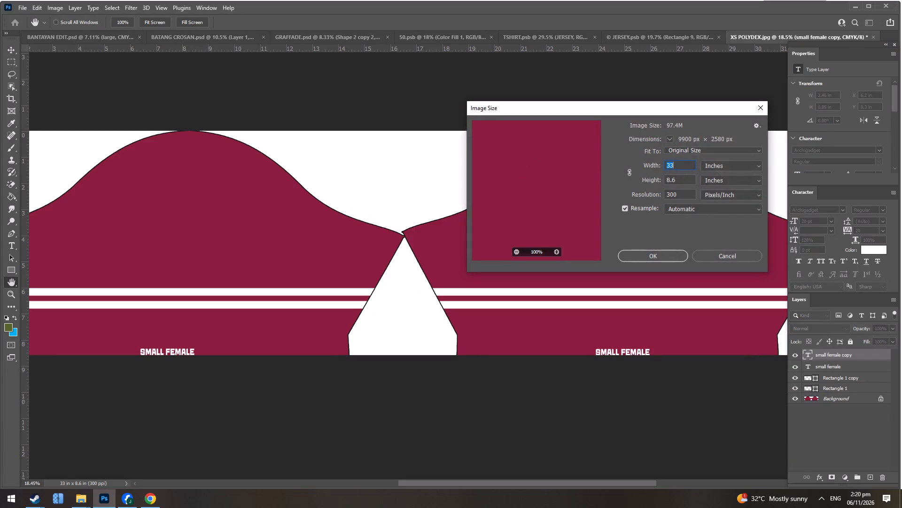
key(Right)
key(BackSpace)
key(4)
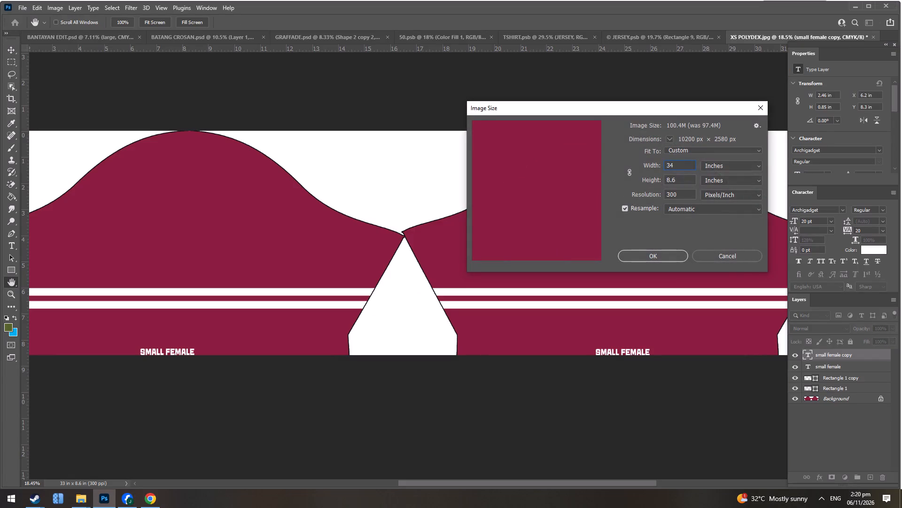
click(680, 182)
key(BackSpace)
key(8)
key(Return)
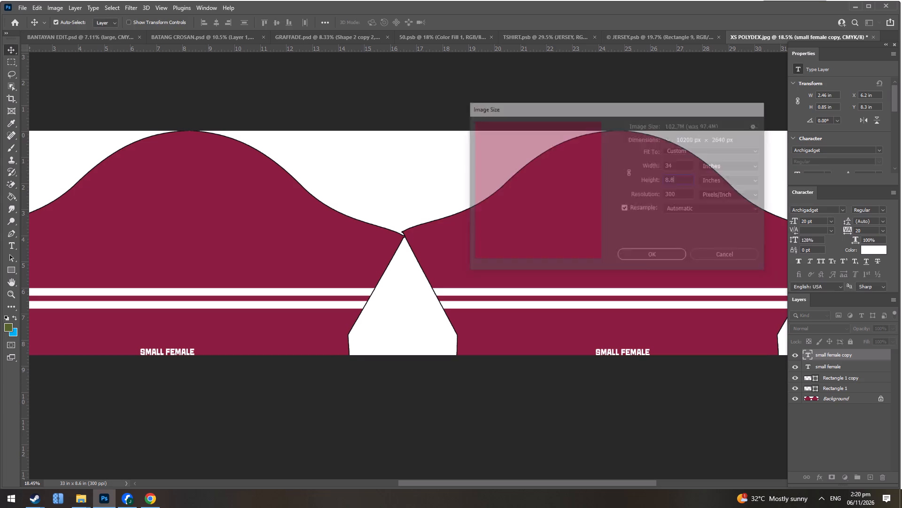
Change the size labels on both sleeves to "medium female".
double_click(637, 357)
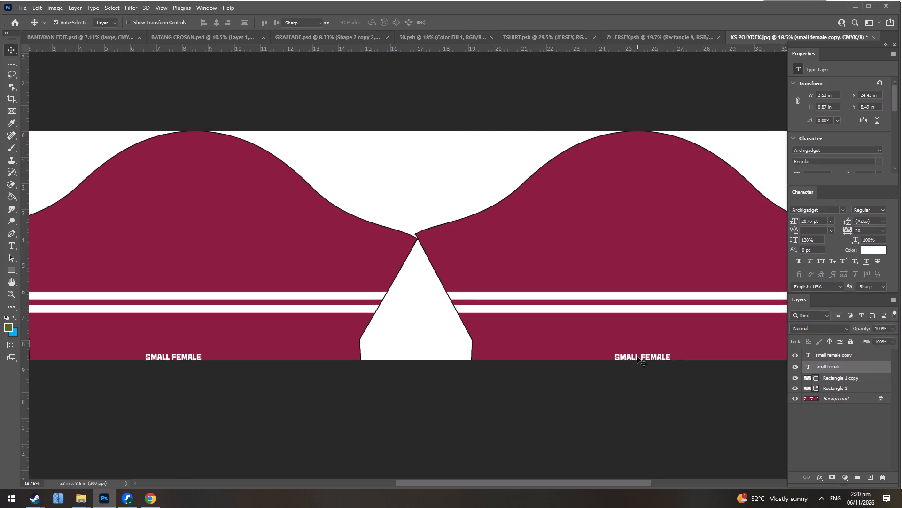
text(medium f)
key(space)
key(BackSpace)
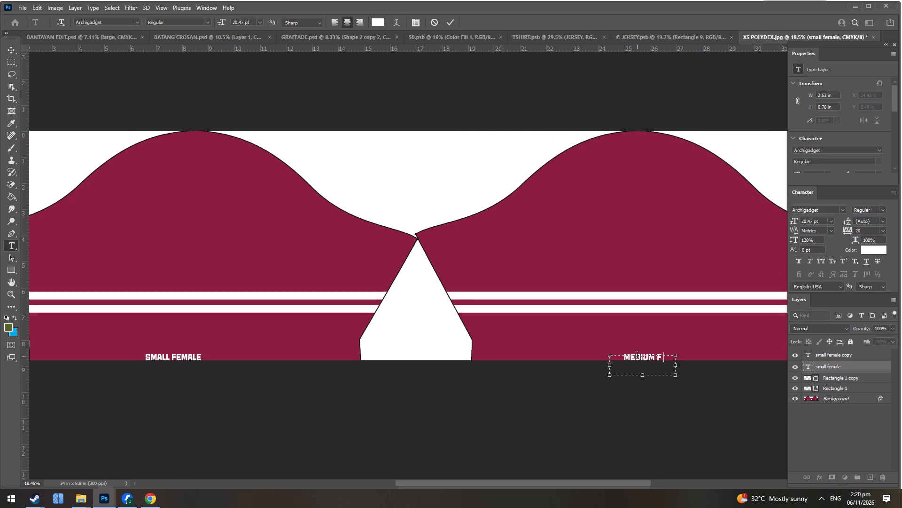
text(emale)
key(Return)
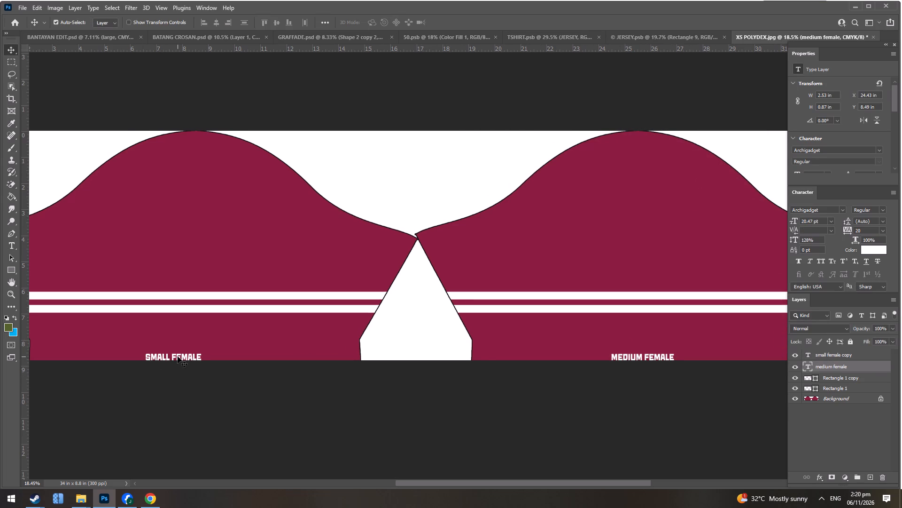
double_click(178, 357)
text(medium female)
key(Return)
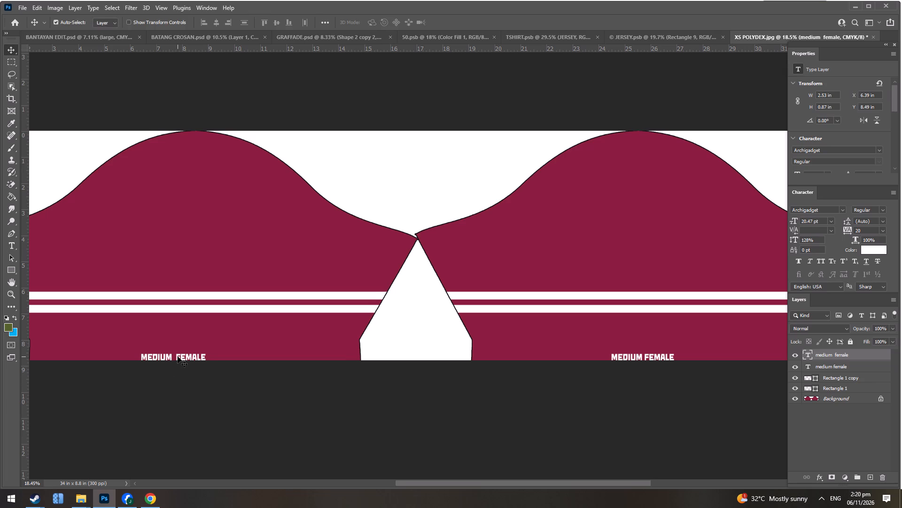
Save a copy of the medium female sleeve artwork.
key(ctrl+alt+s)
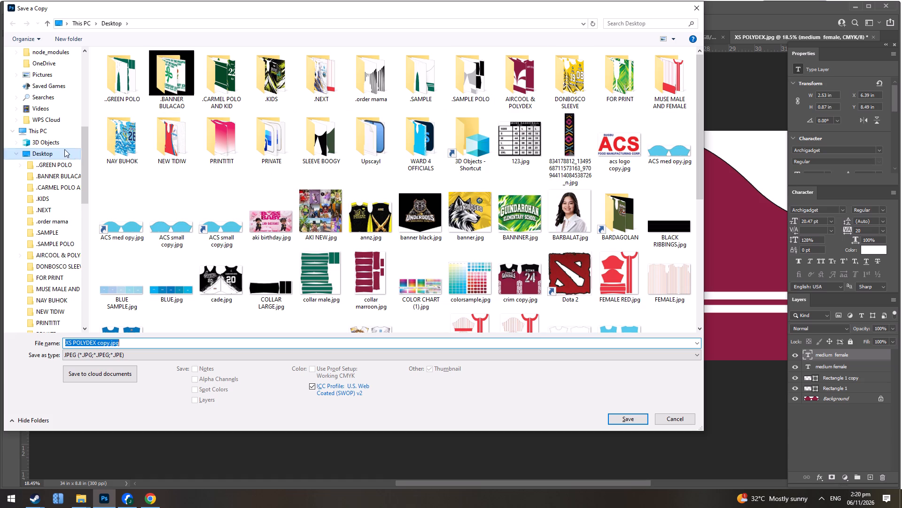
Save the sleeve copy as a JPEG named "mediumm female" in the ..mv folder on drive D, accepting maximum quality.
click(62, 132)
double_click(273, 136)
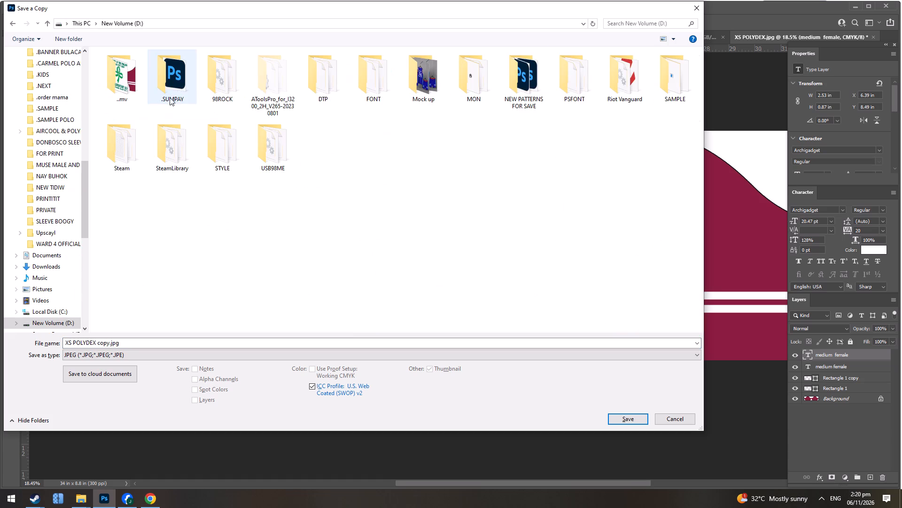
double_click(124, 81)
click(143, 348)
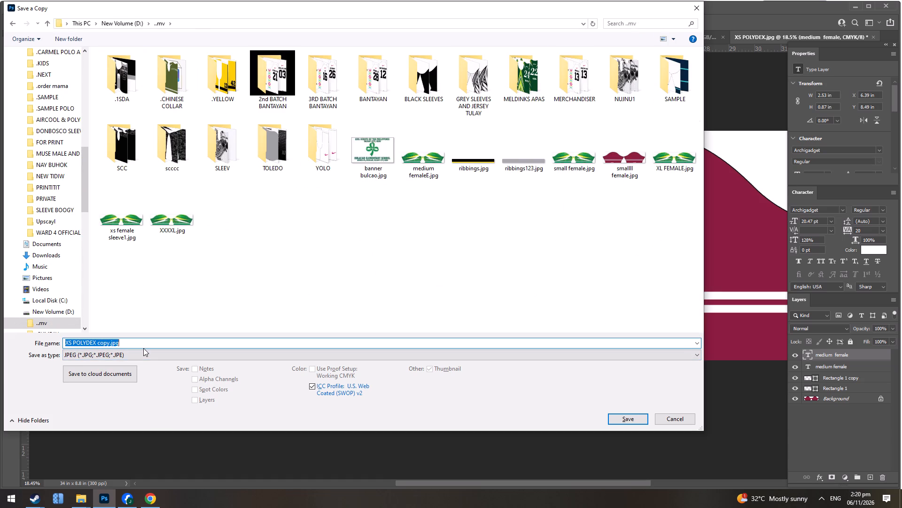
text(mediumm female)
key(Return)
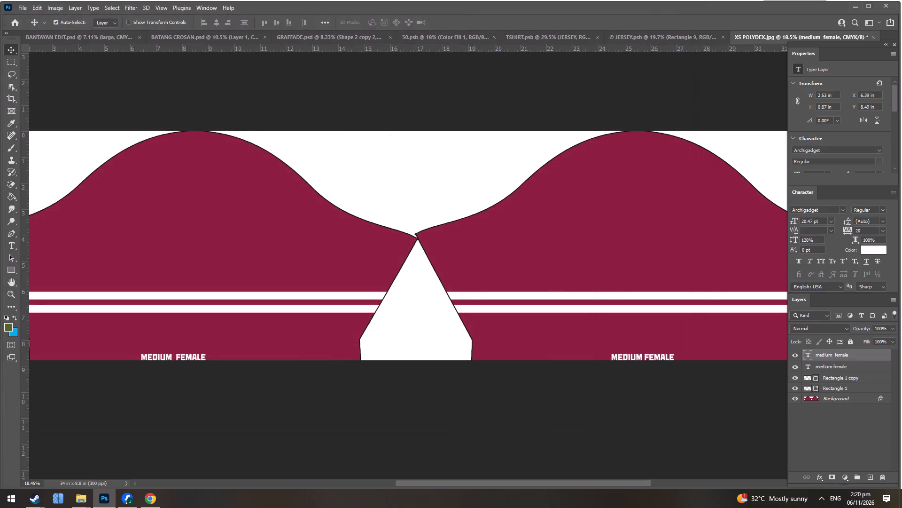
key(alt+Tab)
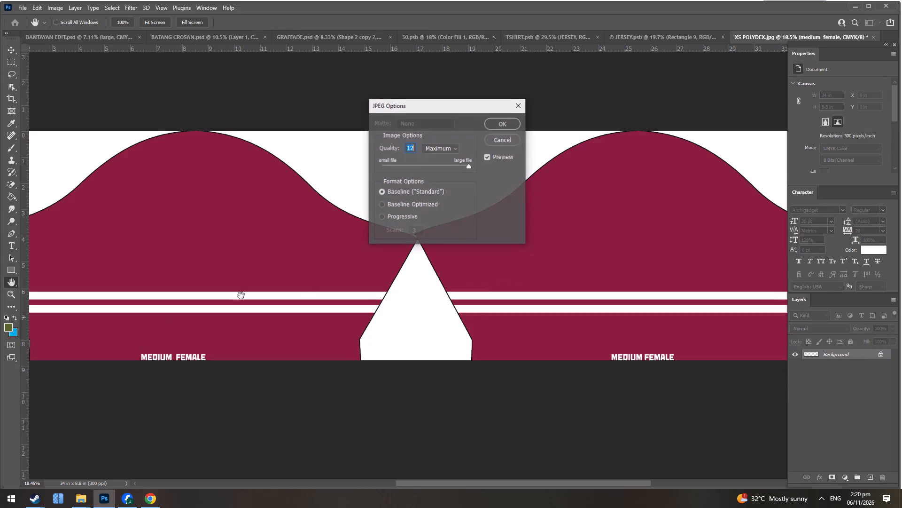
click(510, 125)
Switch to Facebook and check the men's and kids' sizes and colours in the Meldinks & Friends Shirts order list.
key(alt+Tab)
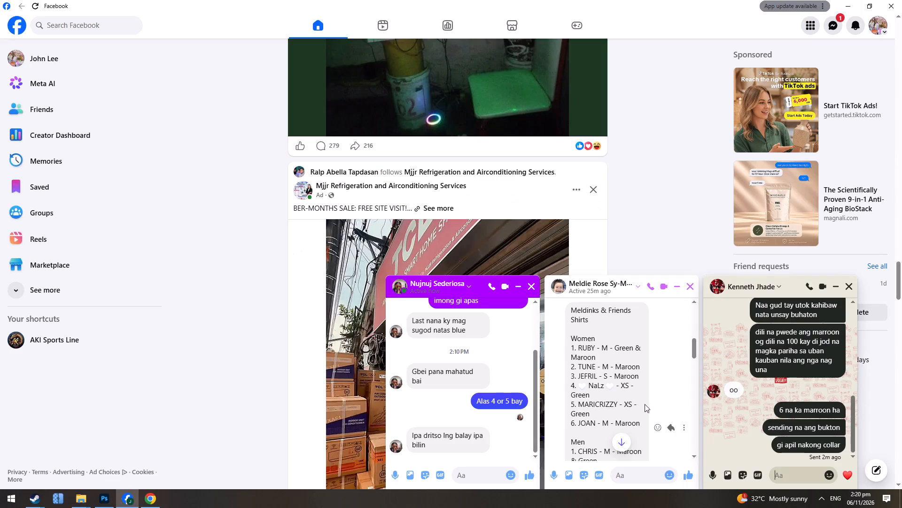
scroll(636, 411, down, 1)
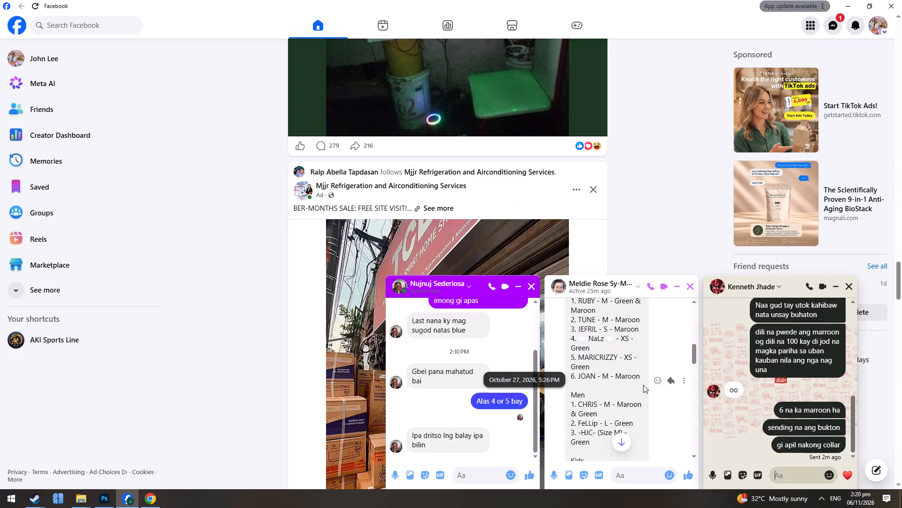
scroll(636, 370, down, 1)
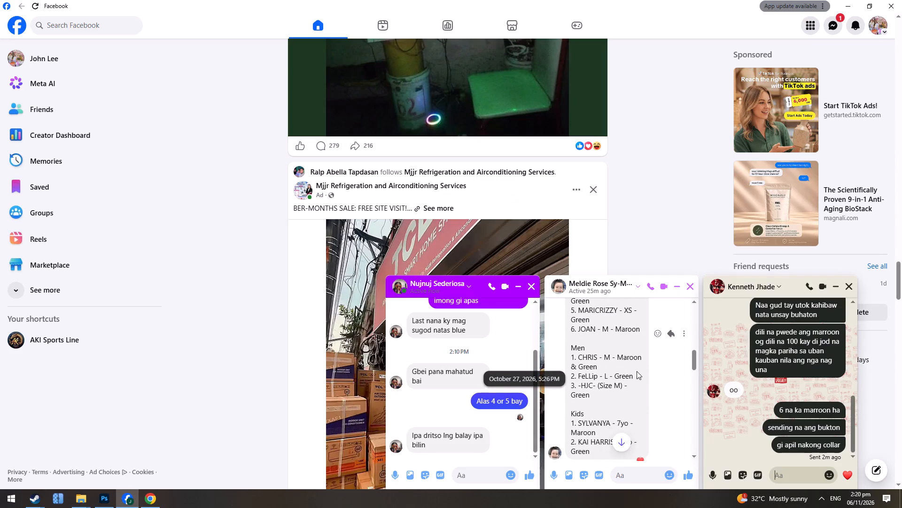
Switch back to Photoshop and set the sleeve image's width to 35 inches, keeping the resolution at 300 pixels/inch.
key(alt+Tab)
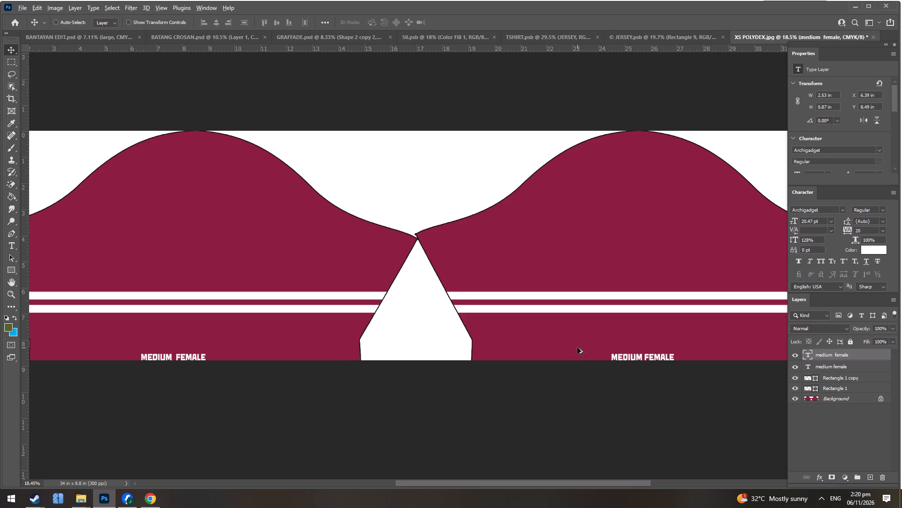
key(ctrl+alt+i)
click(681, 181)
click(687, 162)
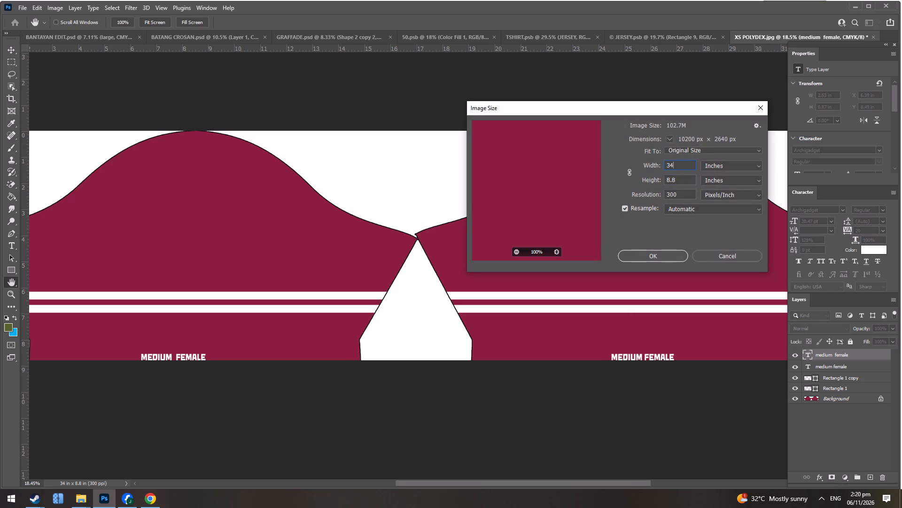
key(BackSpace)
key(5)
click(679, 176)
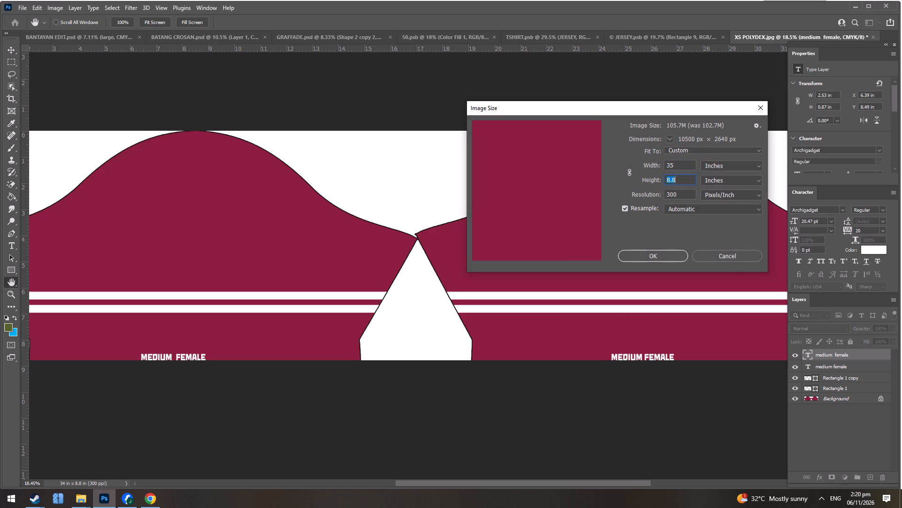
Resize the sleeve image to 35 by 9.1 inches.
key(9)
text(.1)
key(Return)
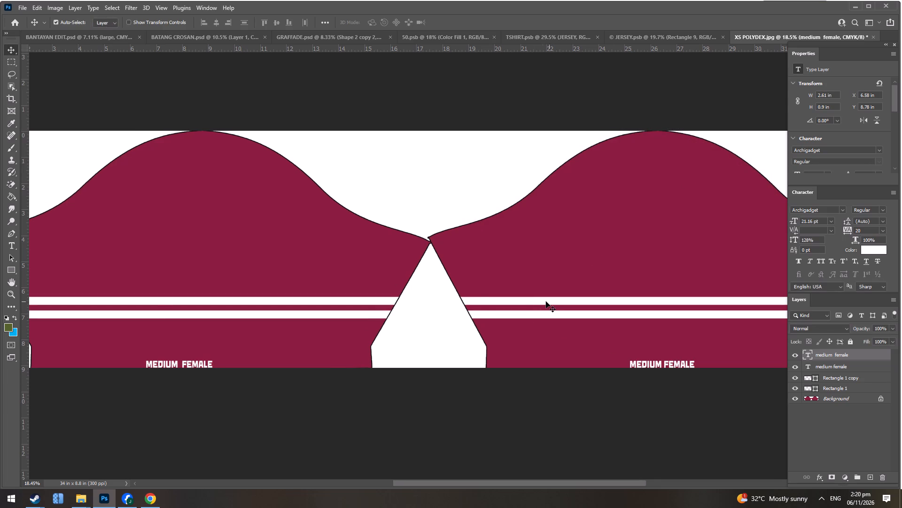
Edit the right sleeve's size label to read "medium male".
alt+scroll(534, 303, down, 7)
alt+scroll(568, 305, up, 3)
double_click(619, 347)
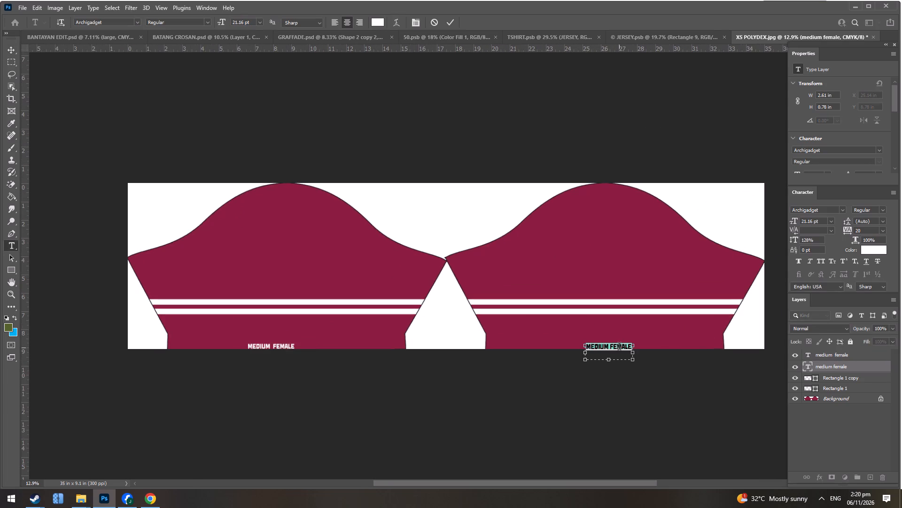
key(Right)
key(Left)
key(Left)
key(Left)
key(Left)
key(Left)
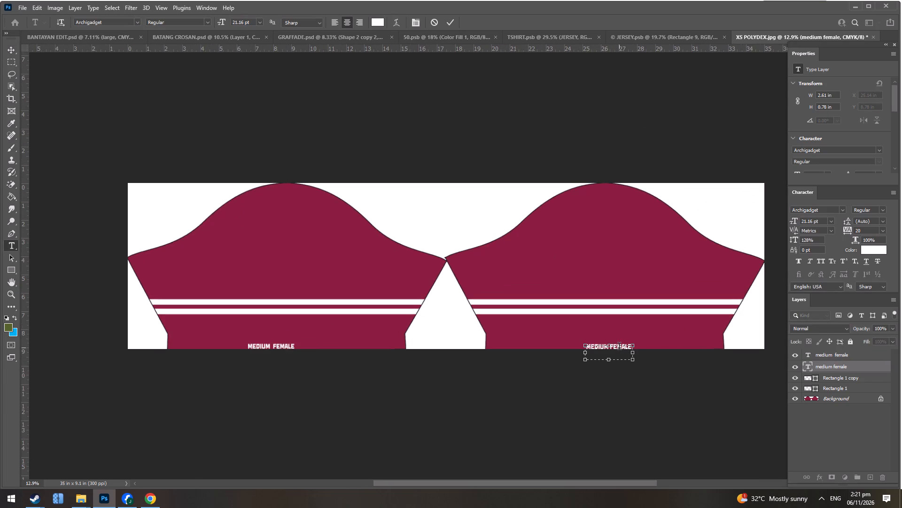
key(Right)
key(BackSpace)
key(BackSpace)
key(Return)
Edit the left sleeve's size label to read "medium male".
click(279, 342)
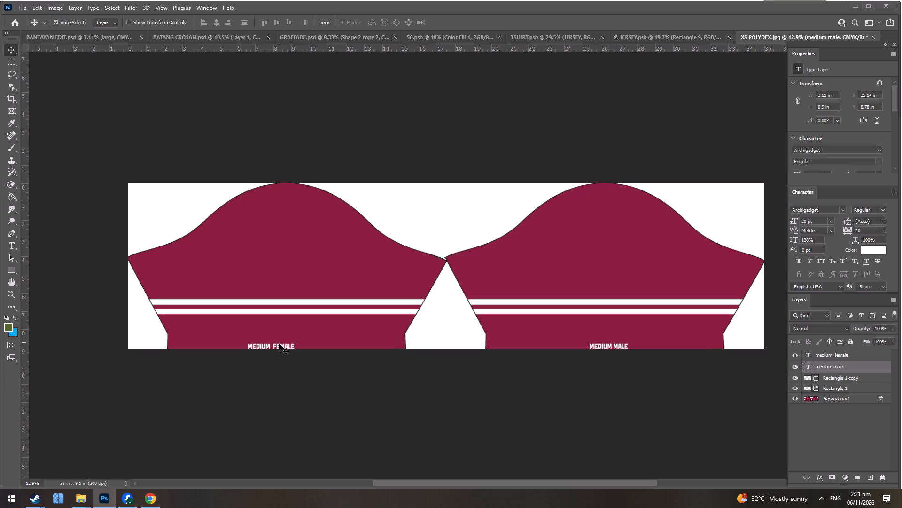
double_click(281, 346)
key(Right)
key(Left)
key(Left)
key(Left)
key(Left)
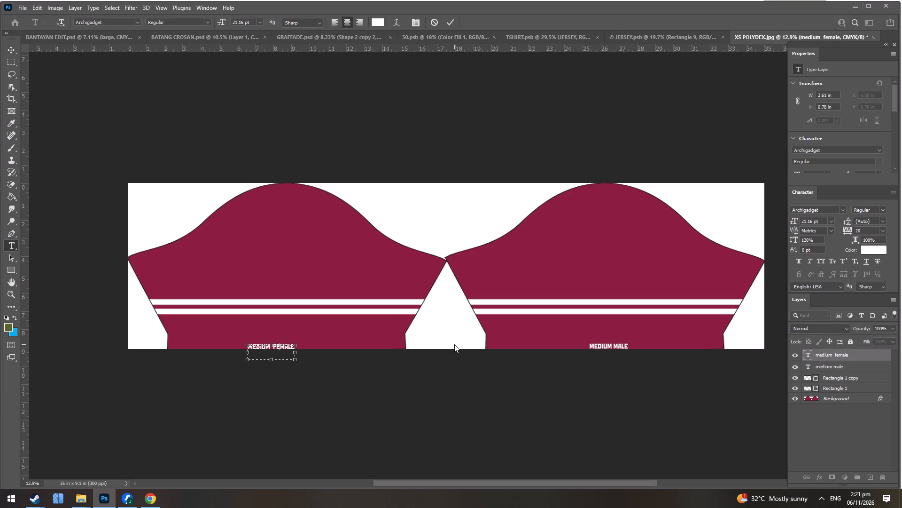
key(BackSpace)
key(BackSpace)
key(Return)
Set the maroon medium male sleeve image's height to 9.2 inches.
alt+scroll(511, 262, down, 6)
alt+scroll(524, 256, up, 5)
key(ctrl+alt+i)
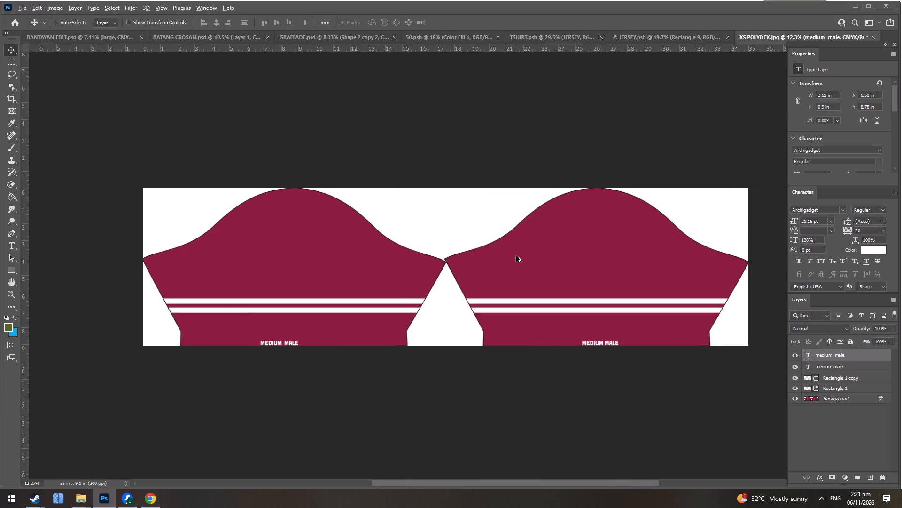
click(682, 183)
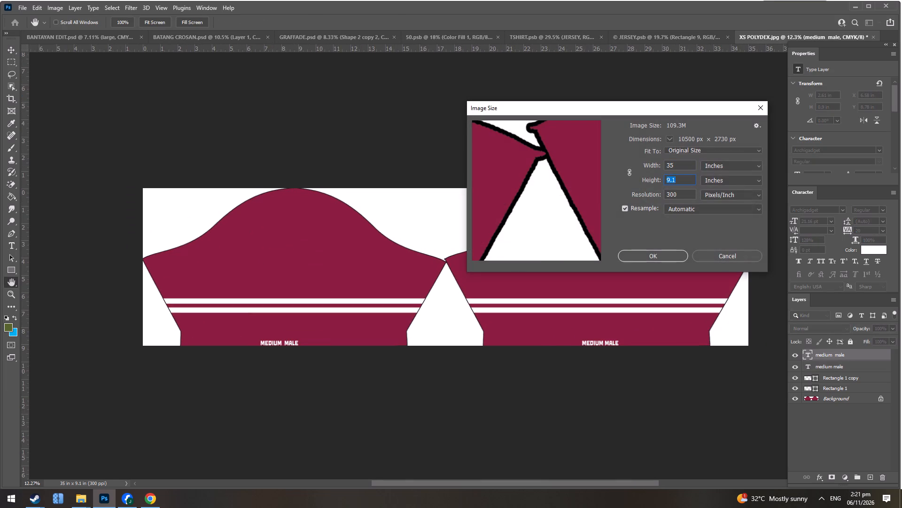
key(Right)
key(Down)
key(Right)
text(.2)
key(Return)
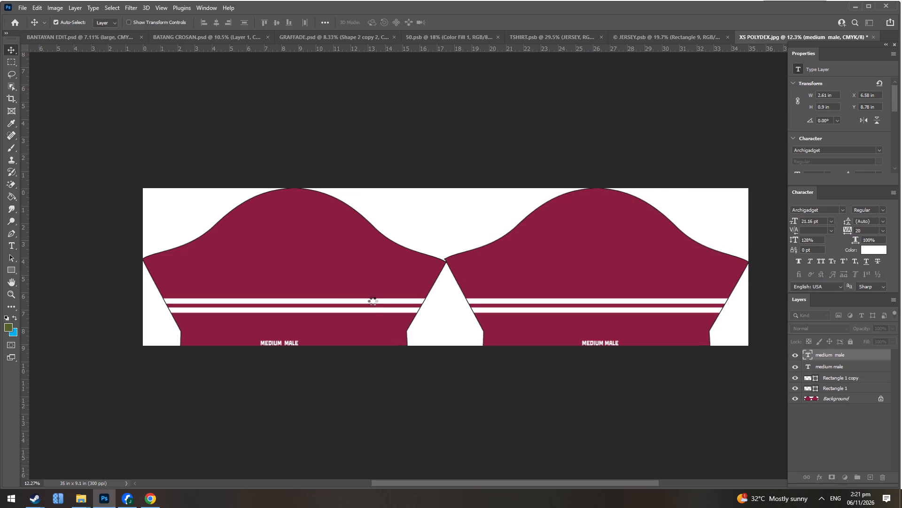
Save a JPEG copy of the maroon sleeves as "mediummm male" in the ..mv folder on New Volume (D:) at quality 12.
alt+scroll(435, 307, up, 3)
key(ctrl+alt+s)
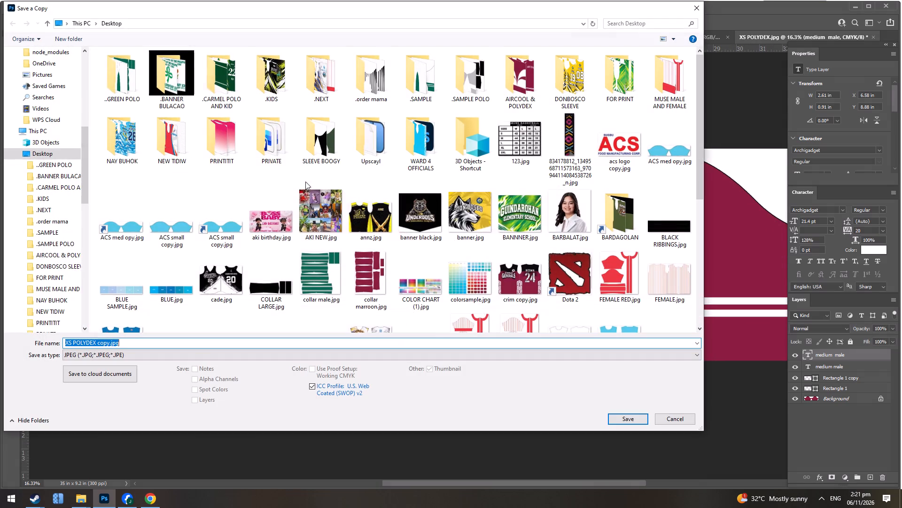
click(55, 137)
click(55, 131)
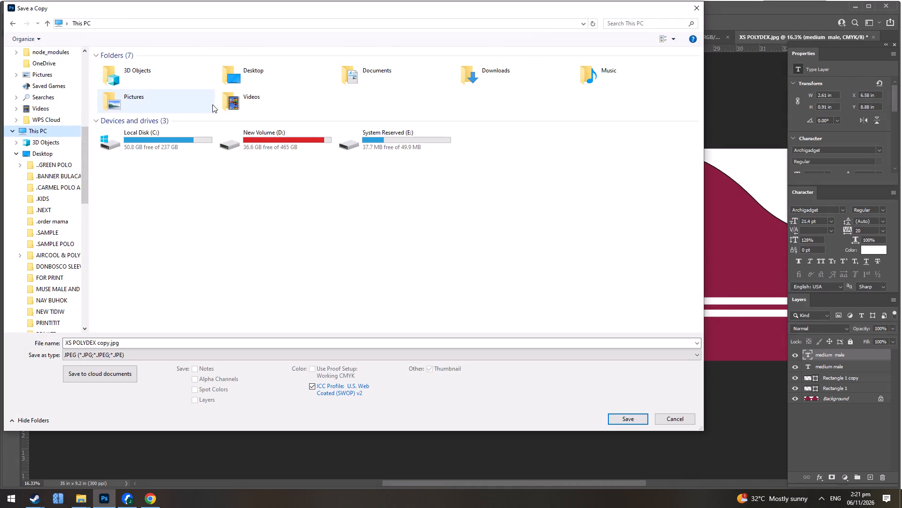
double_click(266, 143)
click(135, 83)
double_click(126, 65)
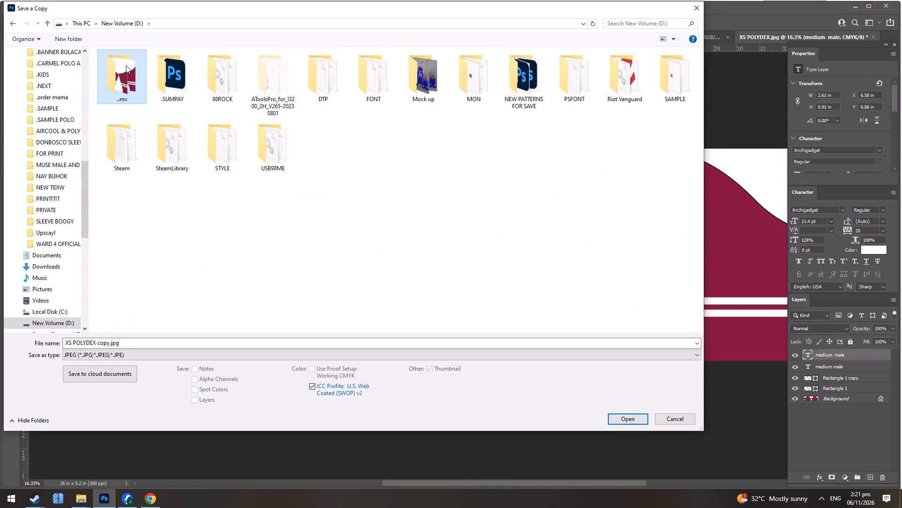
click(132, 341)
key(alt+Tab)
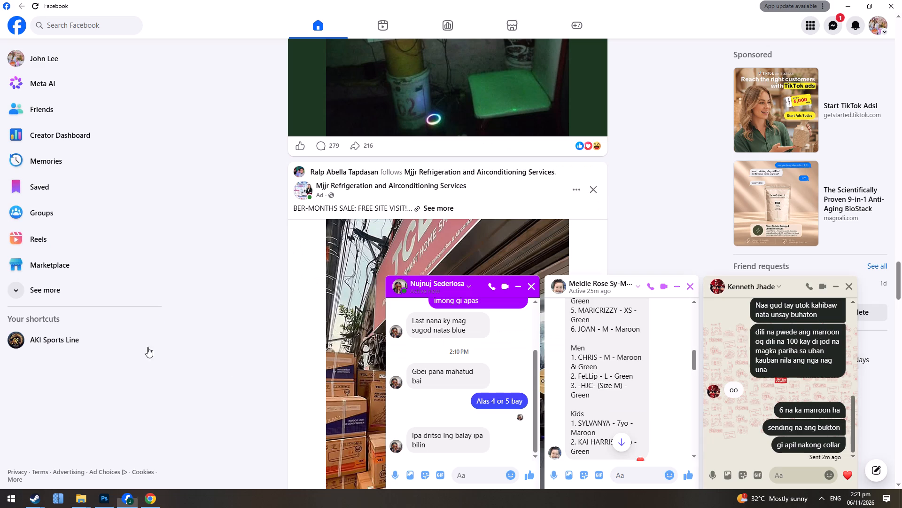
scroll(645, 411, down, 1)
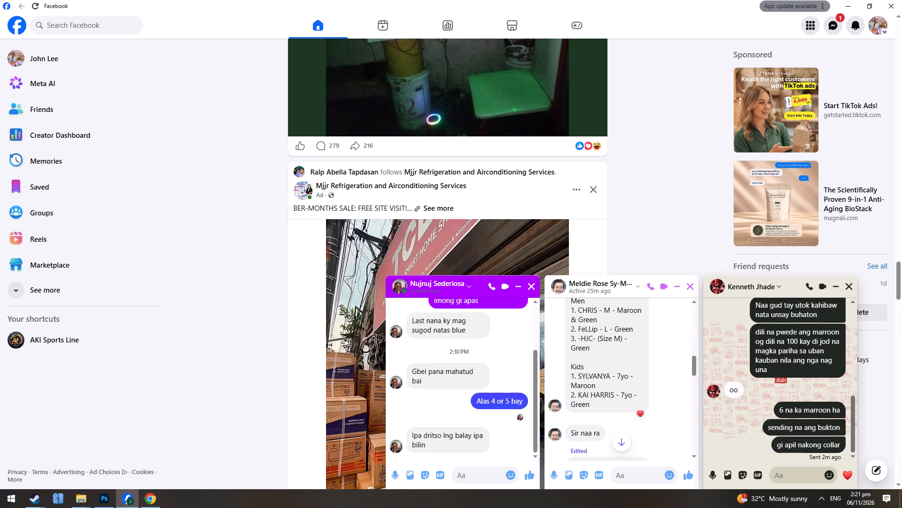
scroll(620, 381, up, 1)
key(alt+Tab)
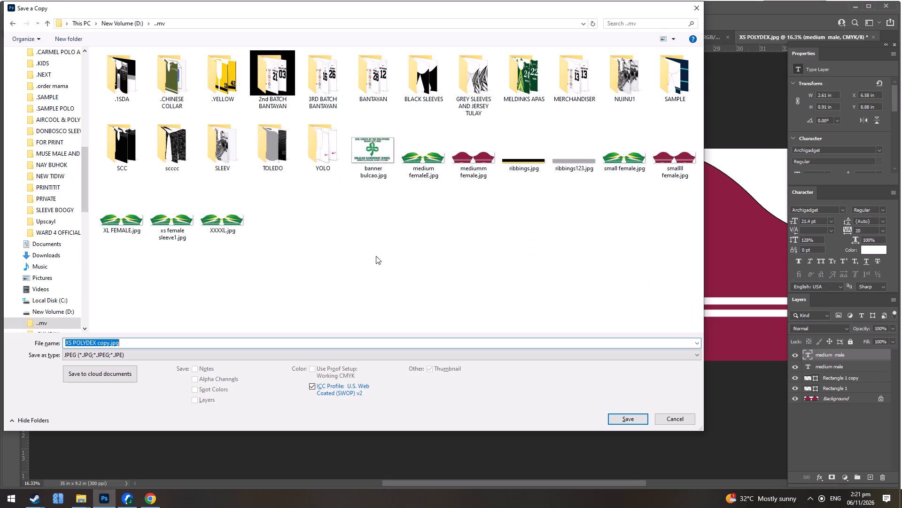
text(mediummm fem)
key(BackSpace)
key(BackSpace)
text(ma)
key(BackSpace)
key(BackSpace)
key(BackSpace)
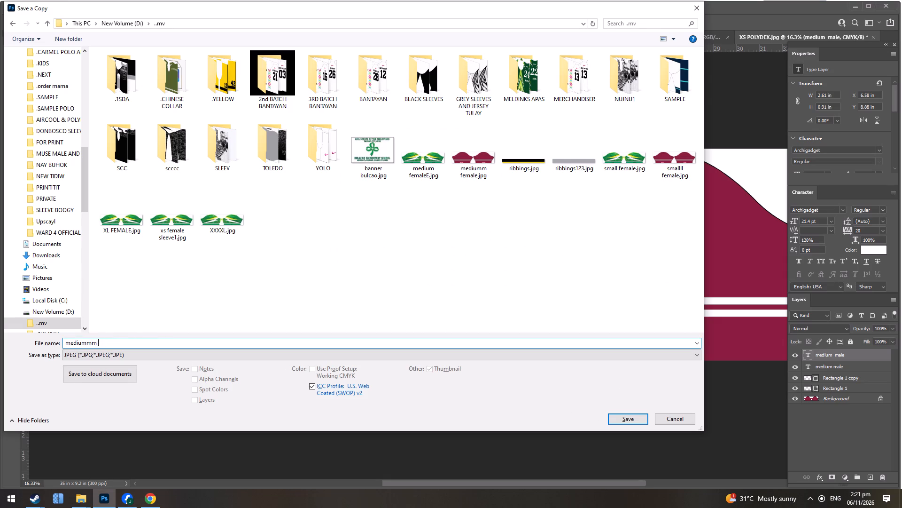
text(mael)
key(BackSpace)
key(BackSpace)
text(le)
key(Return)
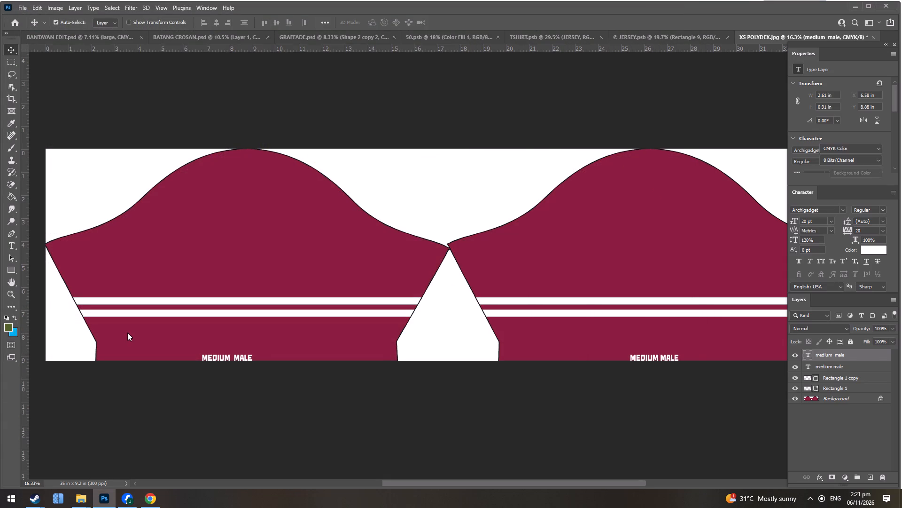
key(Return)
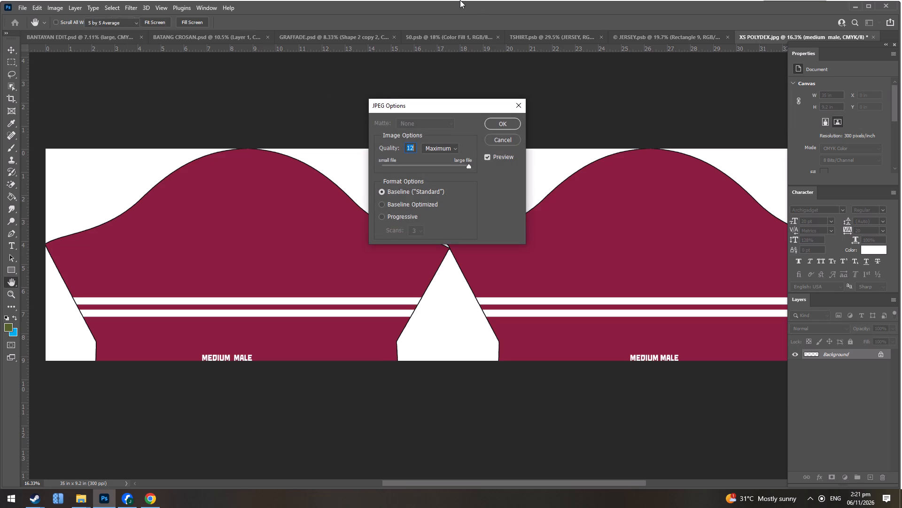
Switch to Facebook, minimise the delivery chat and check the men's and kids' entries in the order list.
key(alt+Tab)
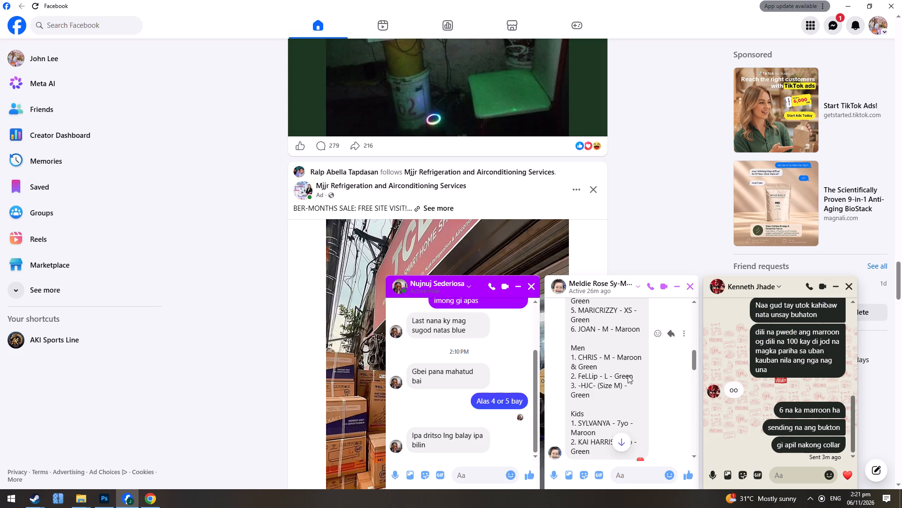
click(516, 288)
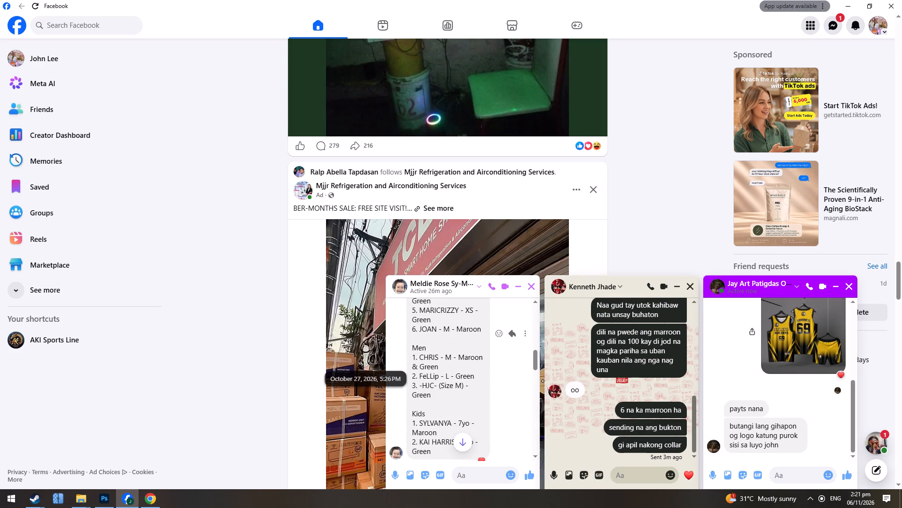
key(alt+Tab)
key(alt+Tab)
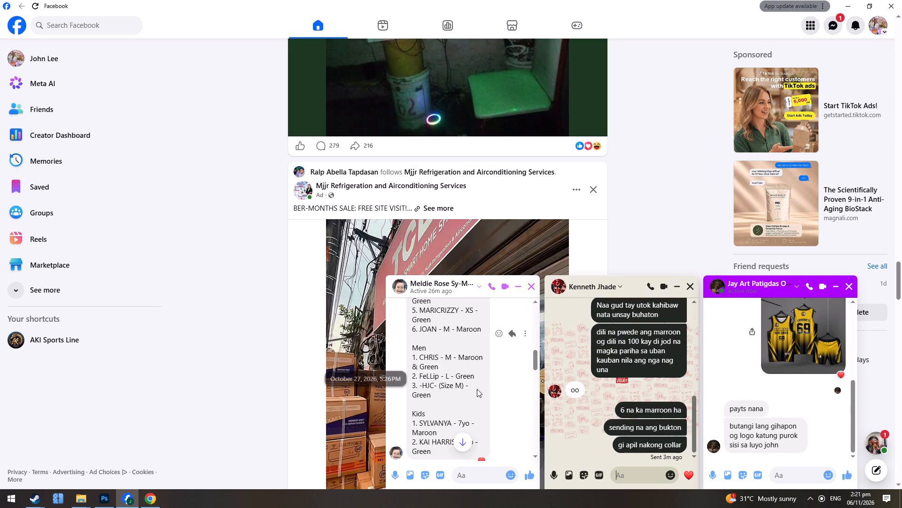
scroll(475, 396, down, 1)
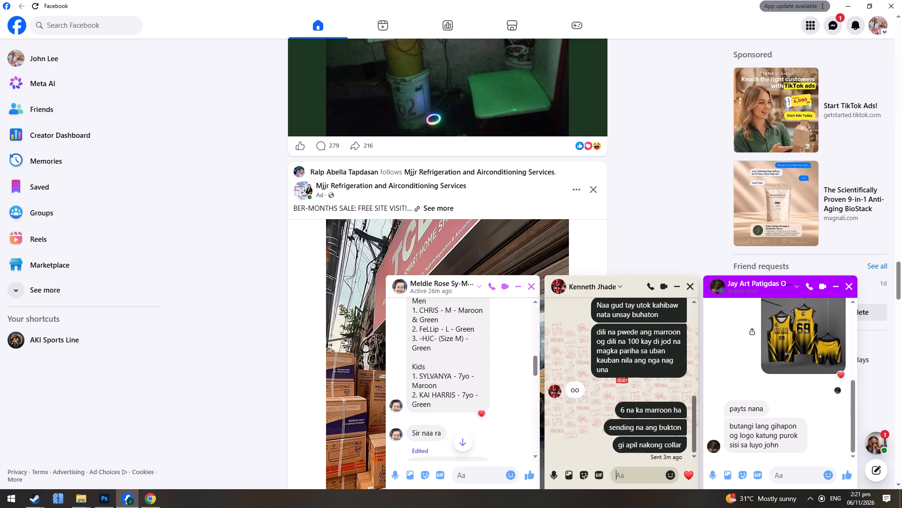
key(alt+Tab)
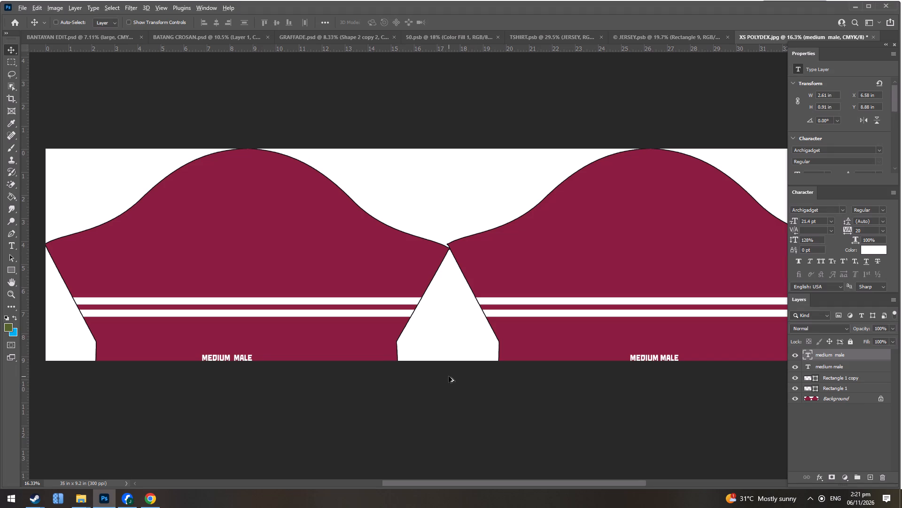
Resize the maroon sleeve image to 28 by 7.6 inches.
key(ctrl+alt+i)
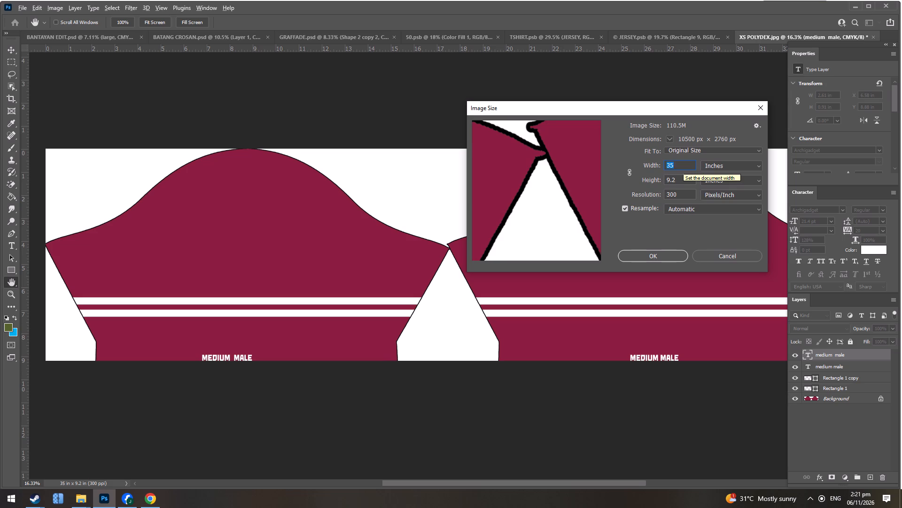
key(Right)
key(BackSpace)
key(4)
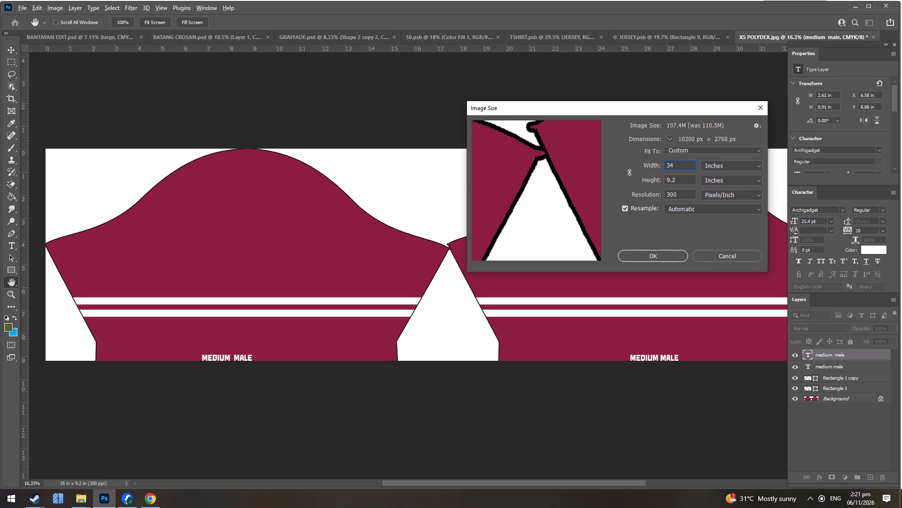
key(BackSpace)
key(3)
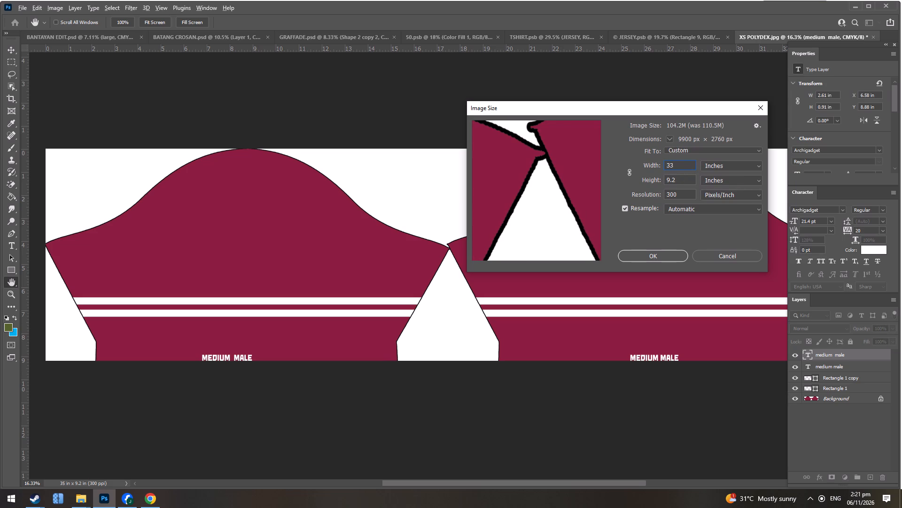
key(BackSpace)
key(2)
key(BackSpace)
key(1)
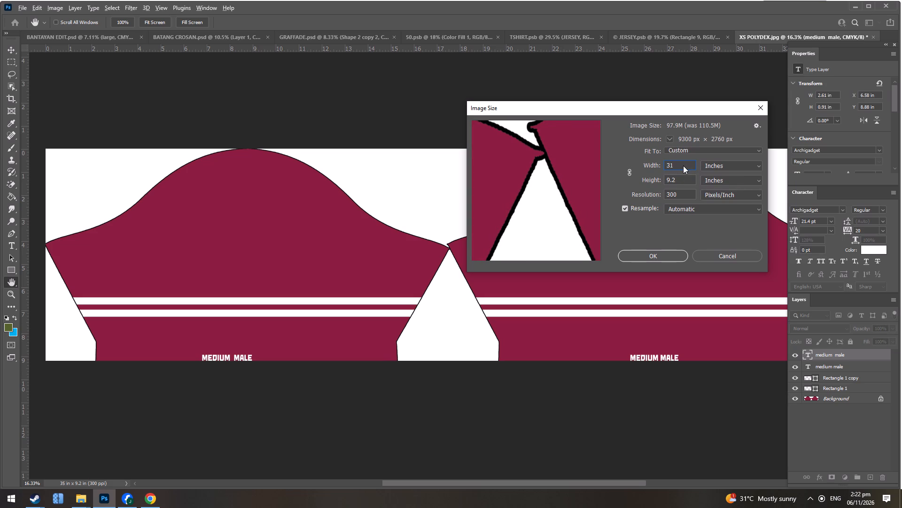
key(BackSpace)
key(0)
key(BackSpace)
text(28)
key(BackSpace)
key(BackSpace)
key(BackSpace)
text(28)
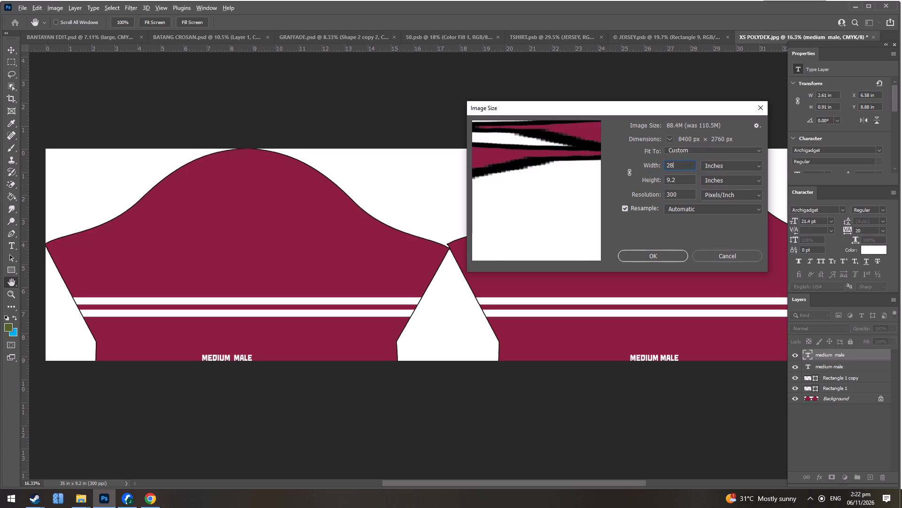
click(676, 183)
key(Left)
key(Left)
key(BackSpace)
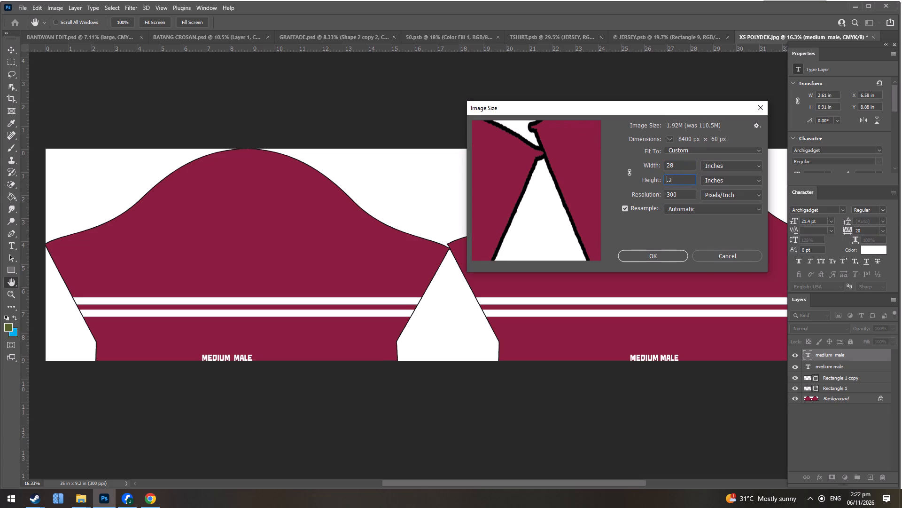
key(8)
key(BackSpace)
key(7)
key(Right)
key(Right)
key(BackSpace)
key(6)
key(Return)
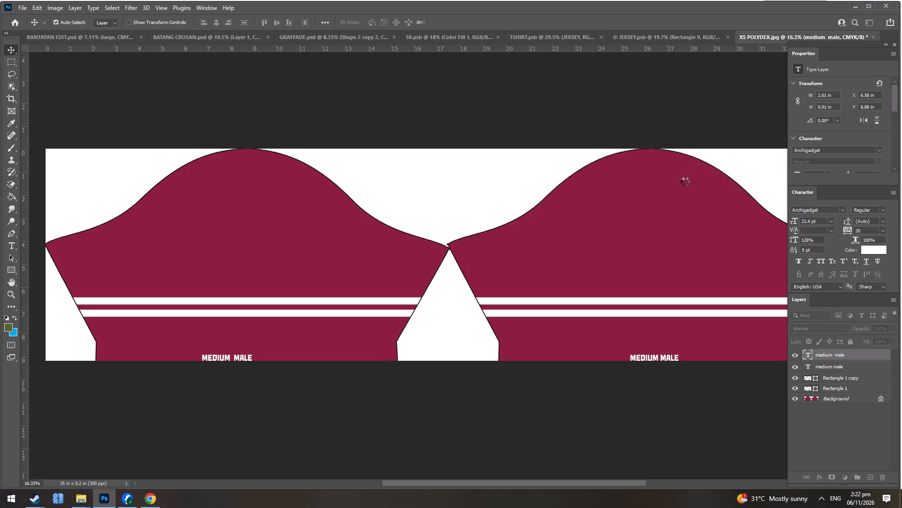
Recheck the kids' order entry and set the maroon sleeve image's height to 7.2 inches.
key(alt+Tab)
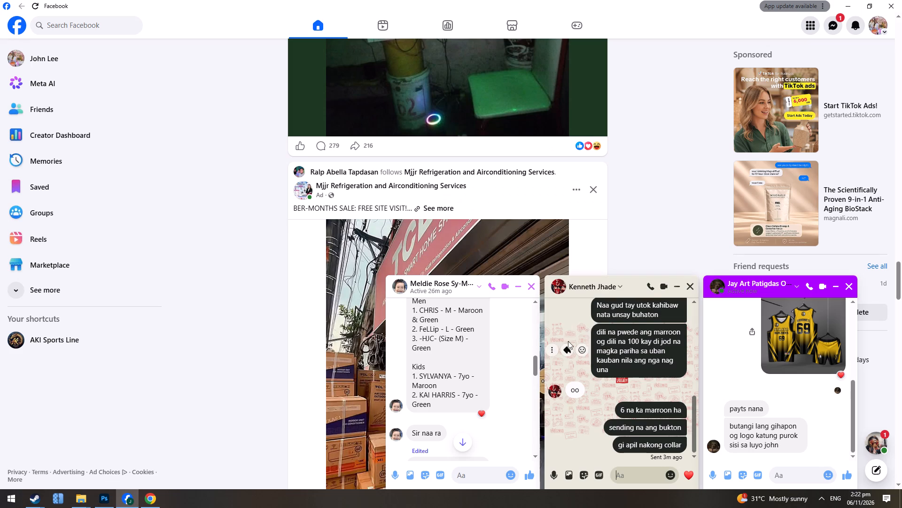
key(alt+Tab)
alt+scroll(448, 298, down, 4)
alt+scroll(500, 291, up, 3)
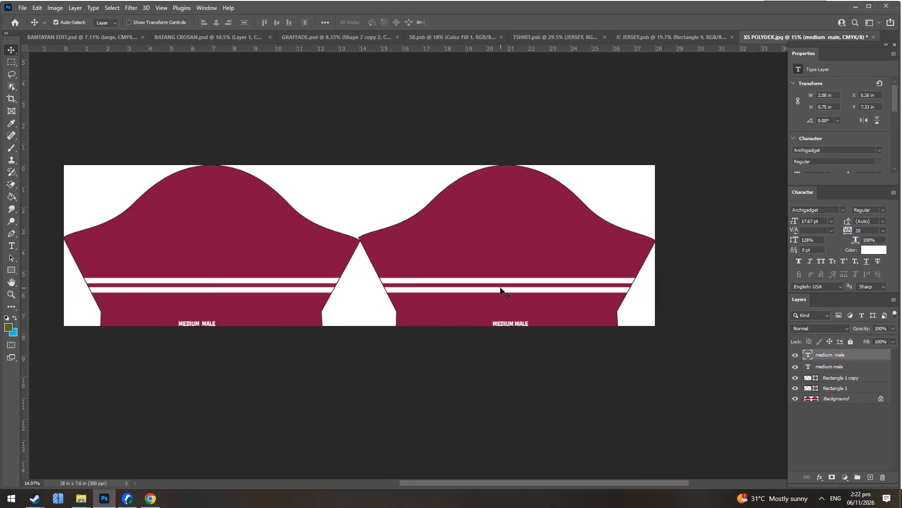
alt+scroll(498, 287, down, 5)
alt+scroll(435, 273, up, 3)
key(ctrl+alt+i)
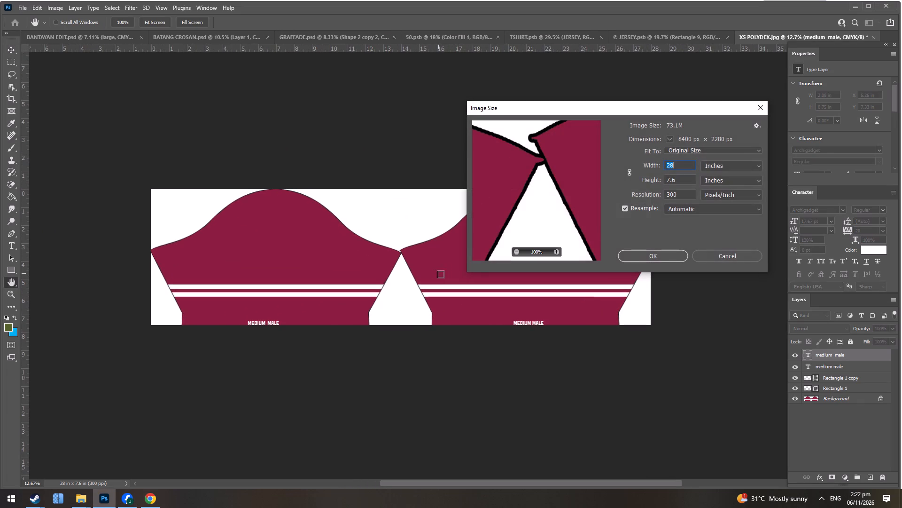
click(682, 179)
key(BackSpace)
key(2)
key(Return)
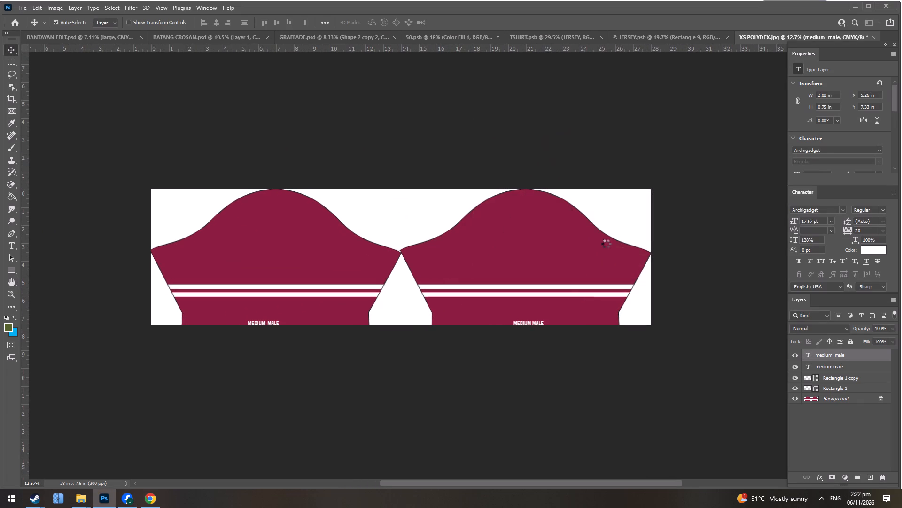
Edit the right sleeve's size label to read "7yyo".
double_click(527, 317)
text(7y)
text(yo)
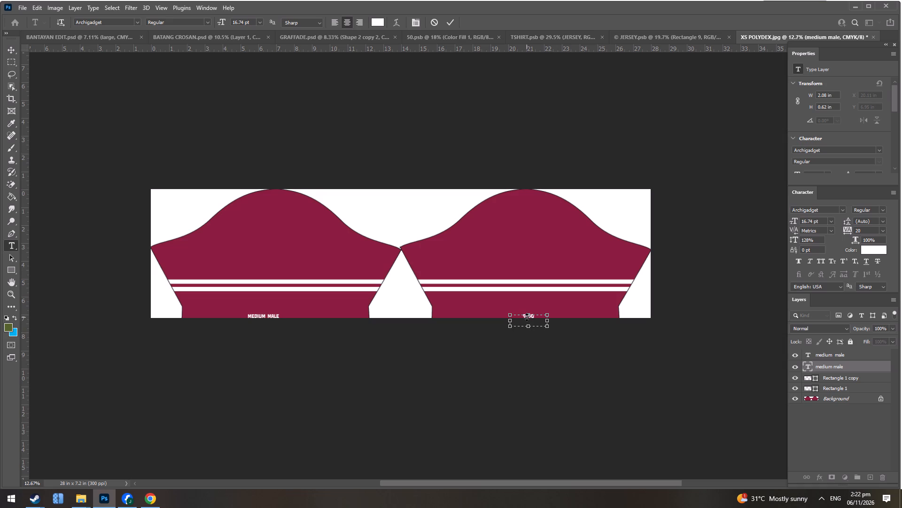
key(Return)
Edit the left sleeve's size label to read "7yo".
alt+scroll(230, 271, up, 8)
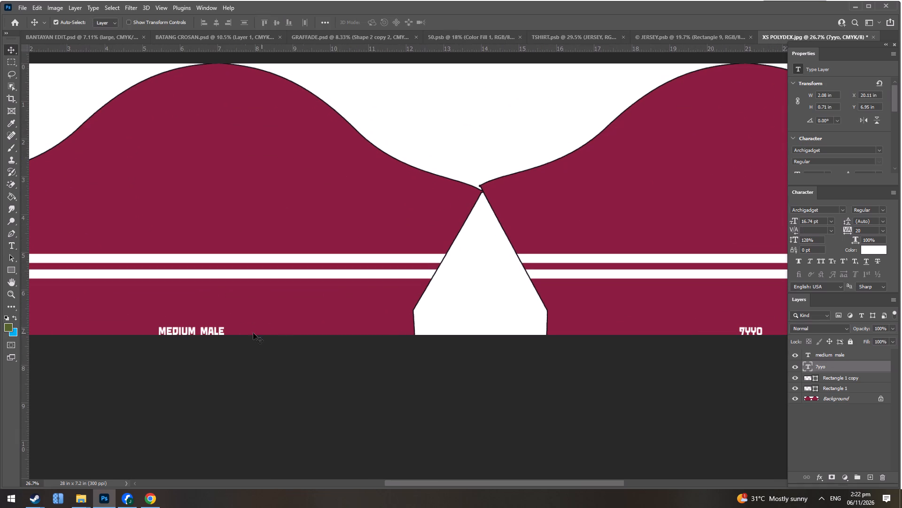
click(218, 326)
double_click(218, 331)
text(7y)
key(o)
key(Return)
Begin saving a JPEG copy of the kids' maroon sleeves, browsing from This PC for the destination folder.
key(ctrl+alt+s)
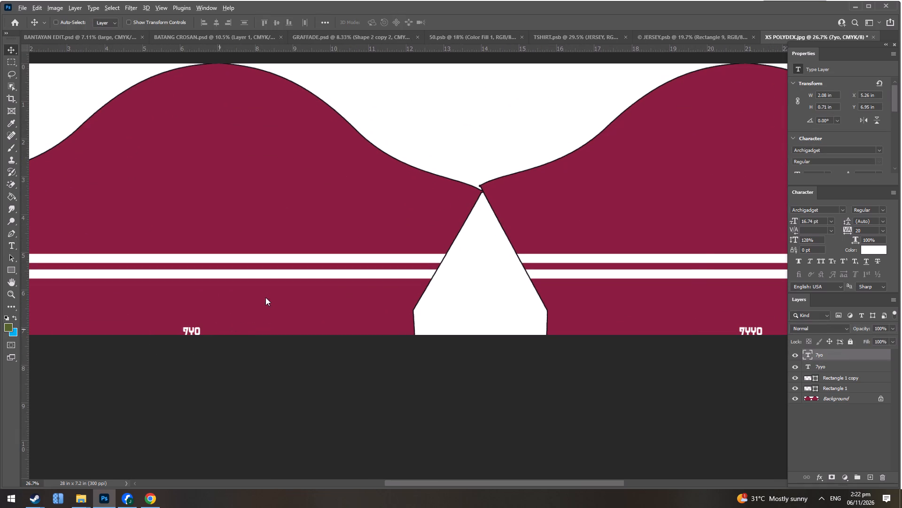
click(48, 131)
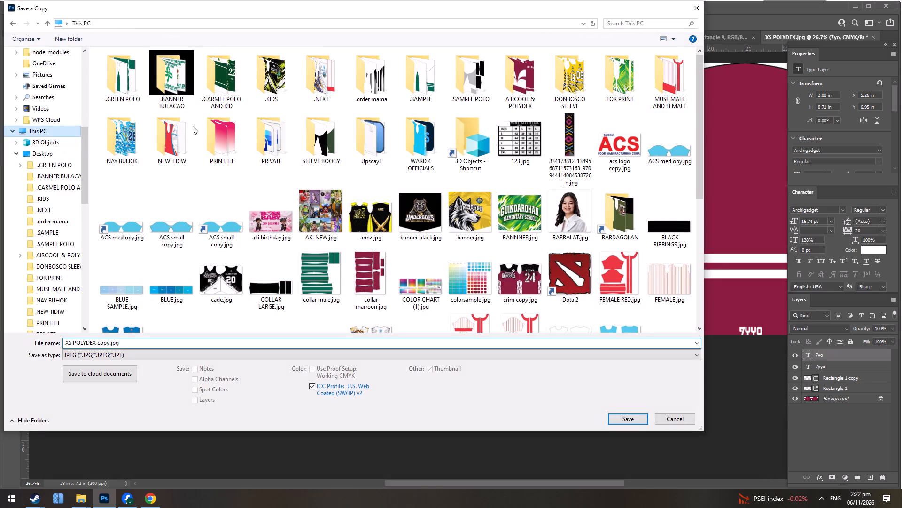
Save a maximum-quality JPEG copy named "7yo" in the ..mv folder on the New Volume (D:) drive.
double_click(277, 137)
double_click(116, 75)
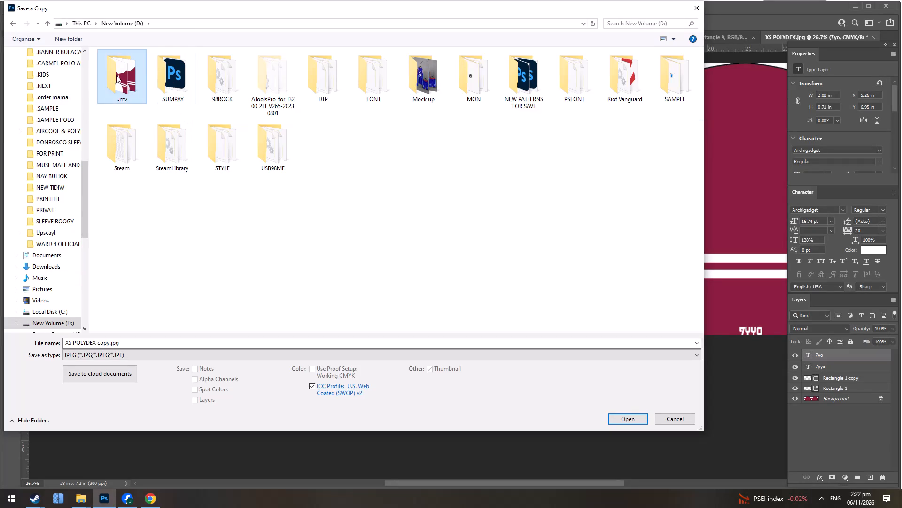
click(292, 338)
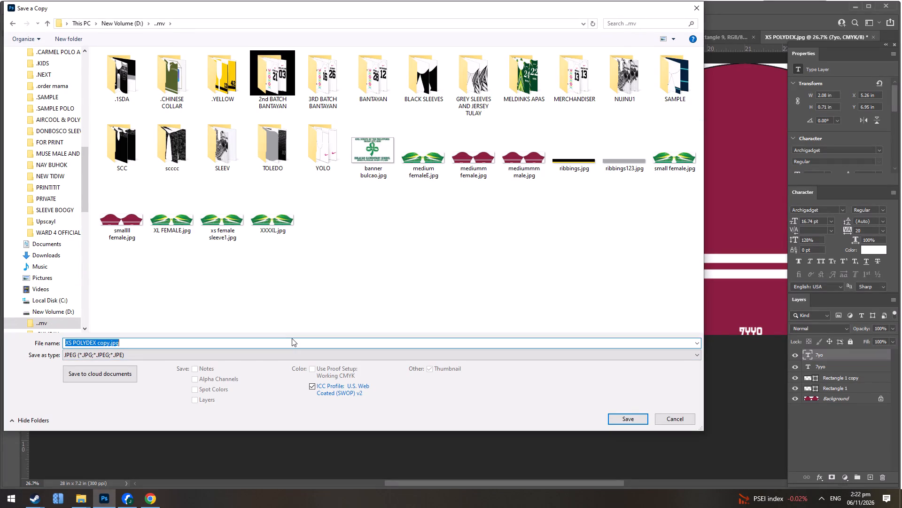
text(7yo)
key(Return)
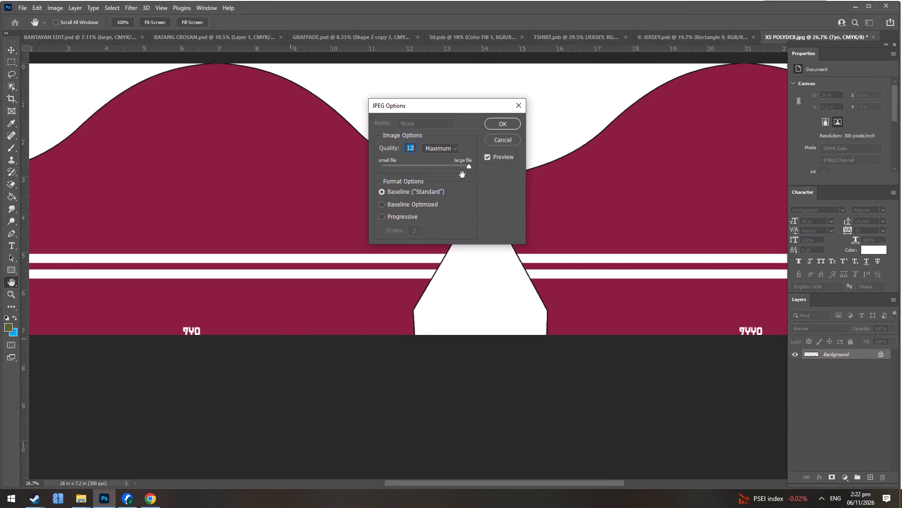
click(510, 122)
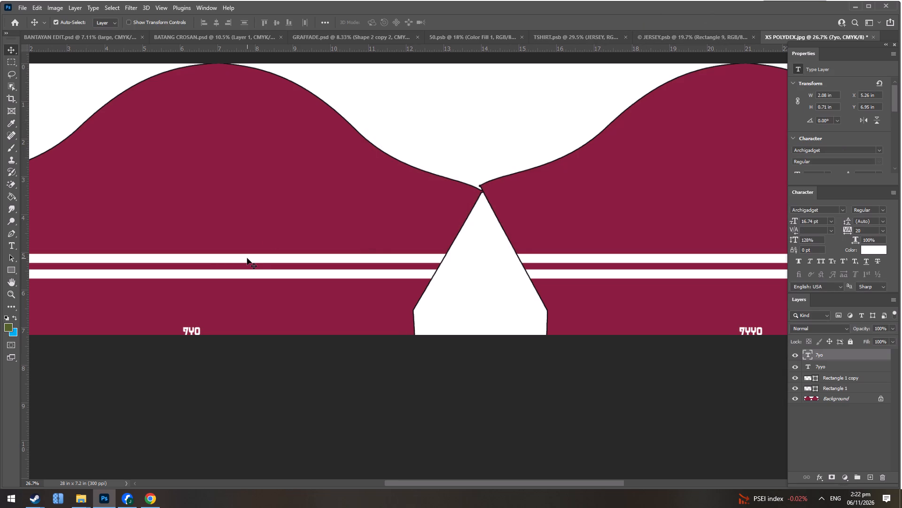
Undo the 7yo label and size edits, back to the medium sleeve artwork at 35 by 9.1 inches.
key(ctrl+z)
key(ctrl+z)
key(ctrl+z)
key(ctrl+z)
key(ctrl+z)
key(ctrl+z)
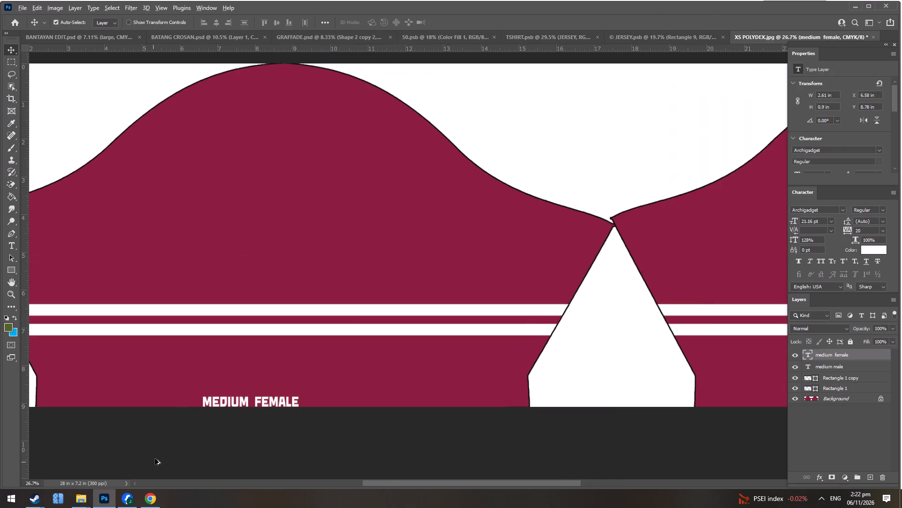
Select the Background layer and set the medium sleeve image's height to 9.2 inches.
key(alt+Tab)
key(alt+Tab)
alt+scroll(411, 329, down, 7)
key(alt+Tab)
key(alt+Tab)
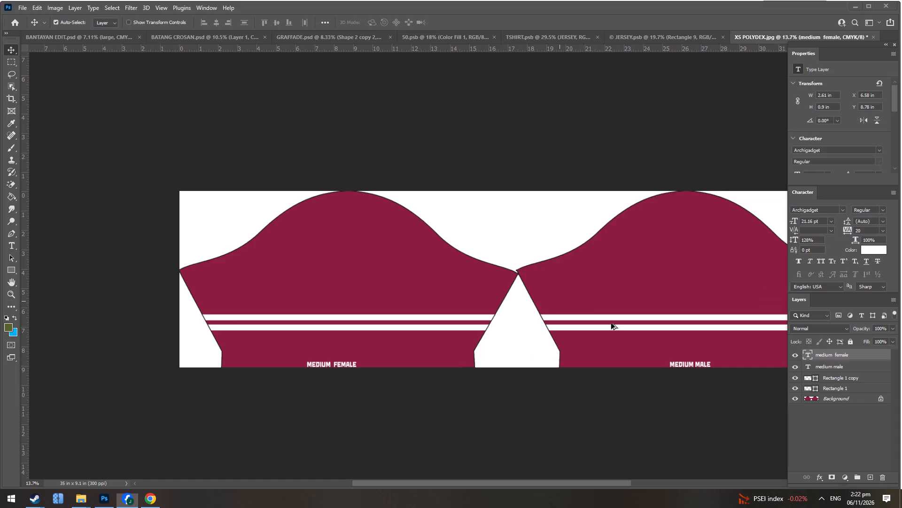
alt+scroll(591, 313, down, 4)
alt+scroll(714, 318, up, 5)
click(603, 287)
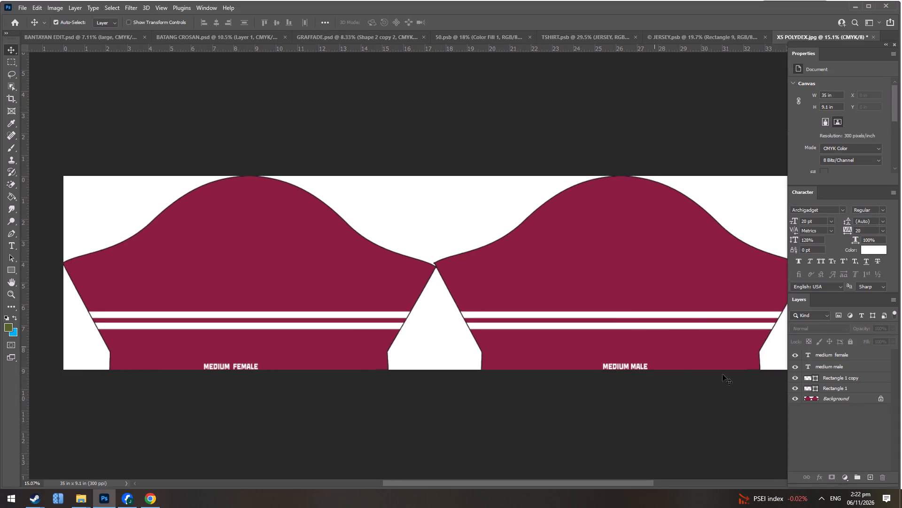
click(819, 397)
click(876, 398)
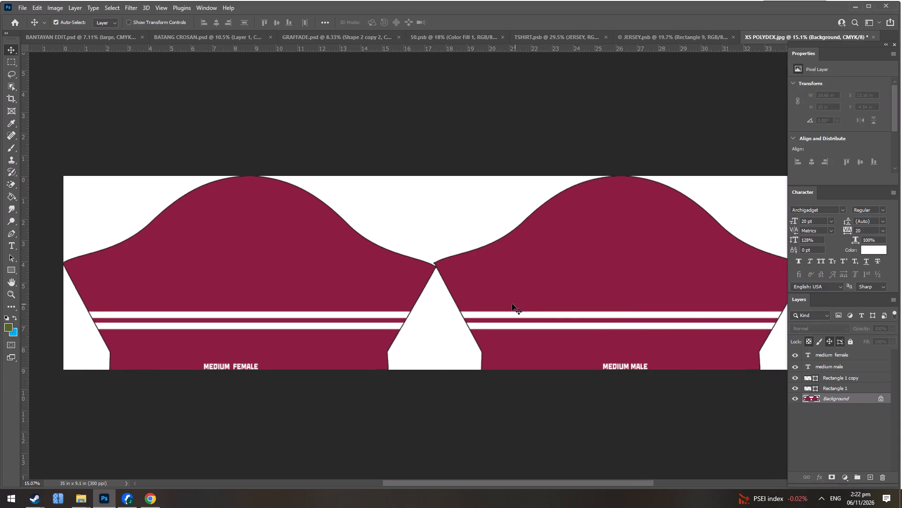
key(ctrl+alt+i)
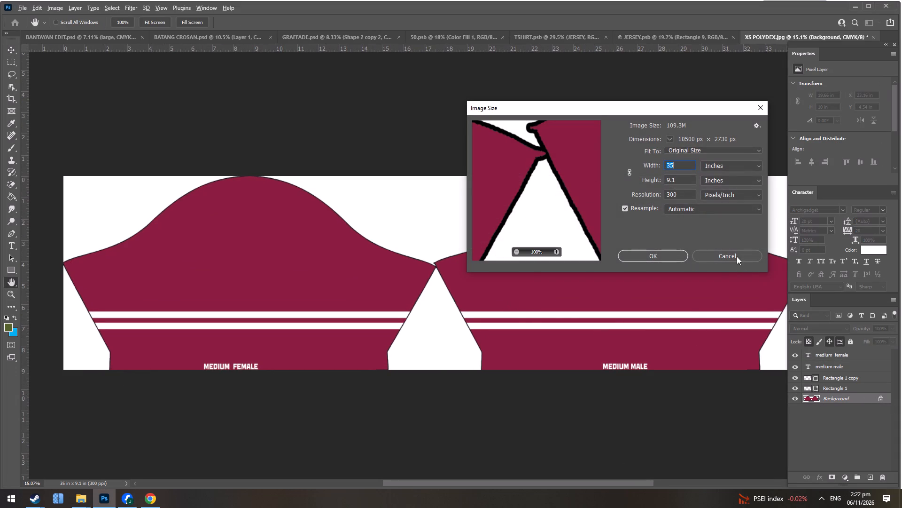
click(684, 182)
key(BackSpace)
key(2)
key(Return)
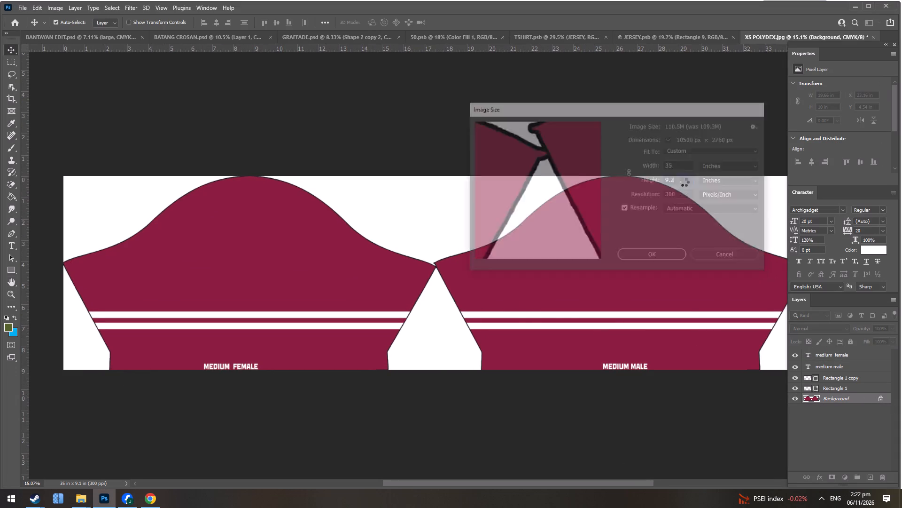
Fill the left sleeve's body, lower section and band between the white stripes with the olive green foreground colour.
click(12, 193)
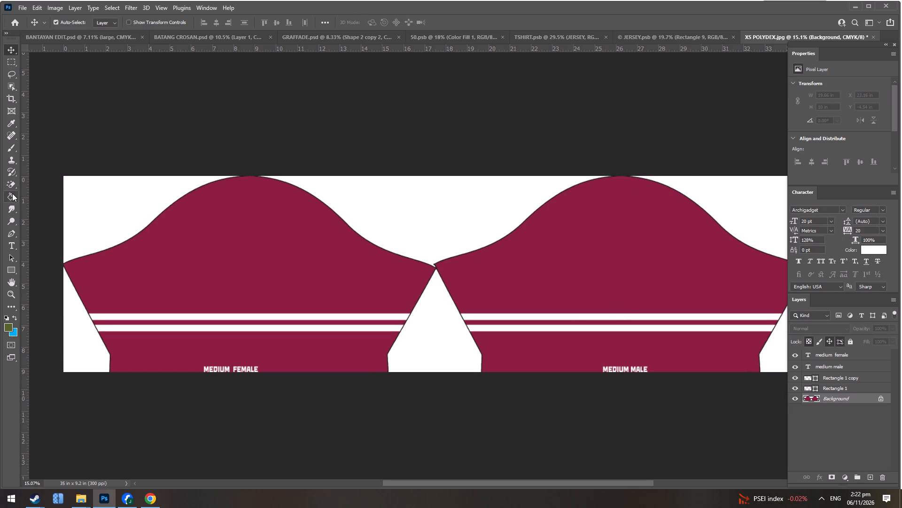
click(216, 230)
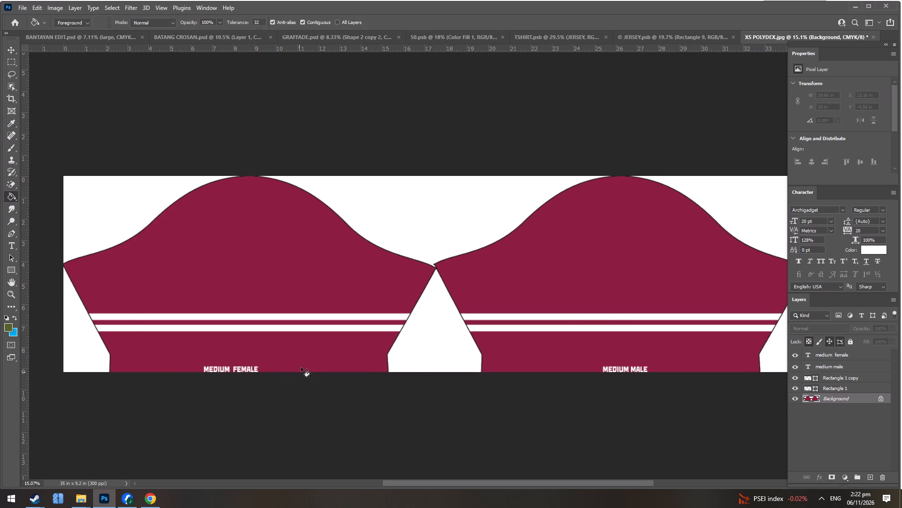
click(326, 357)
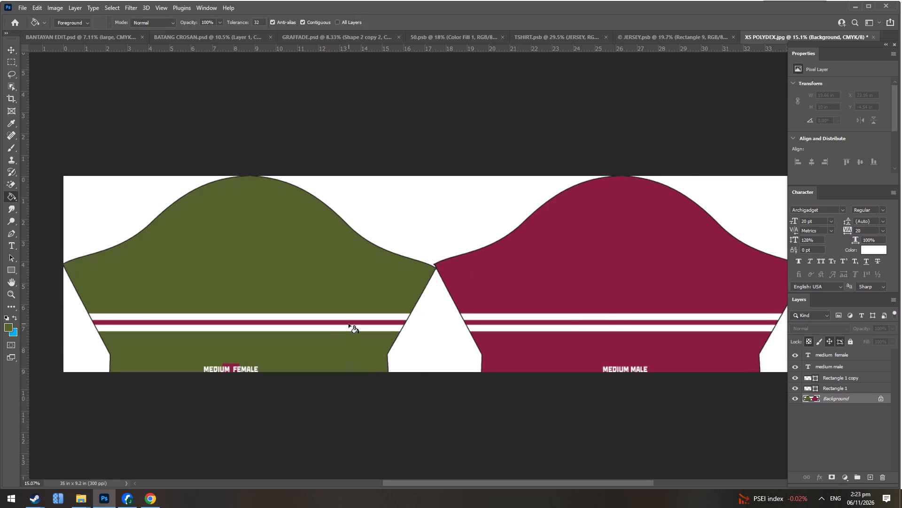
click(349, 324)
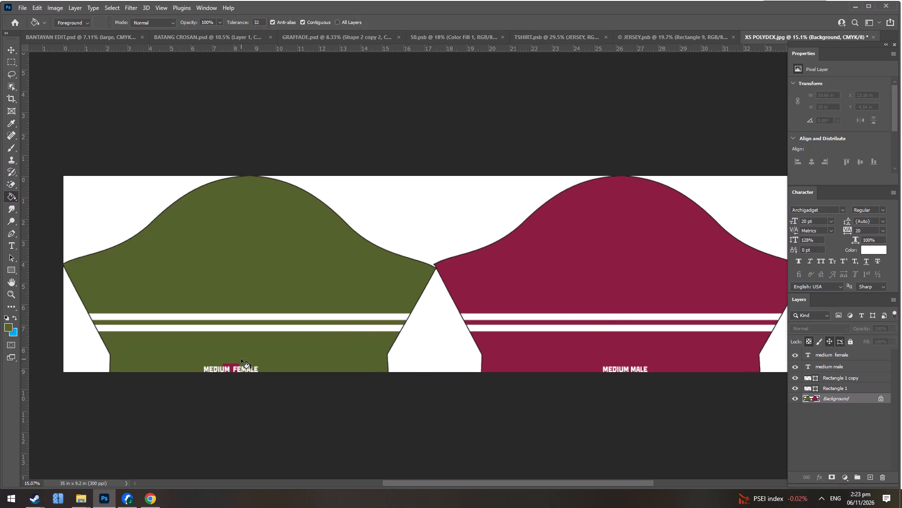
scroll(242, 357, down, 4)
scroll(243, 349, up, 2)
alt+scroll(249, 342, up, 10)
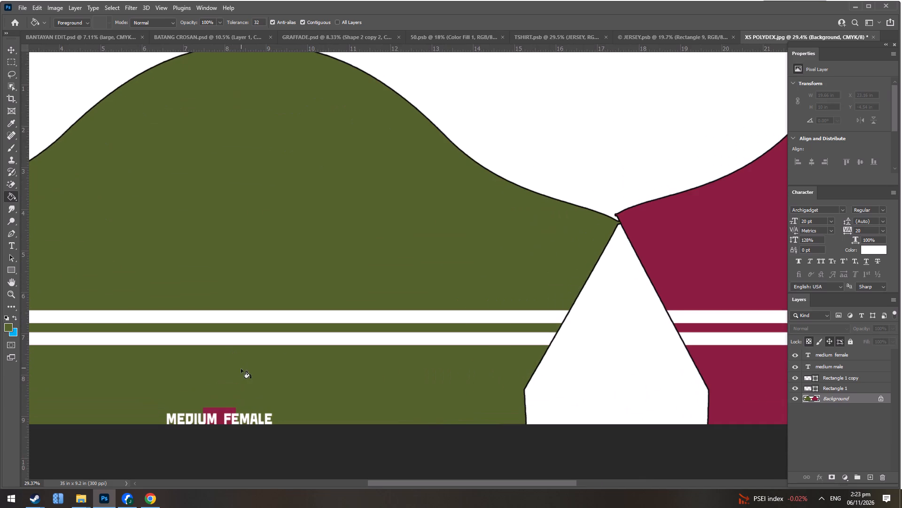
click(238, 376)
click(284, 327)
click(296, 242)
alt+scroll(219, 403, up, 3)
Fill the right sleeve's body, lower section and band between the white stripes with the same olive green.
alt+scroll(650, 297, down, 8)
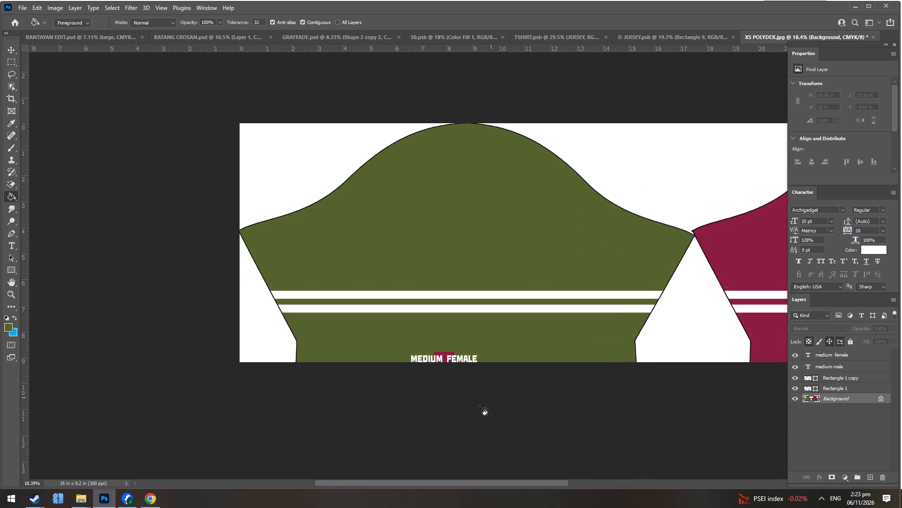
drag(419, 484, 506, 475)
click(544, 270)
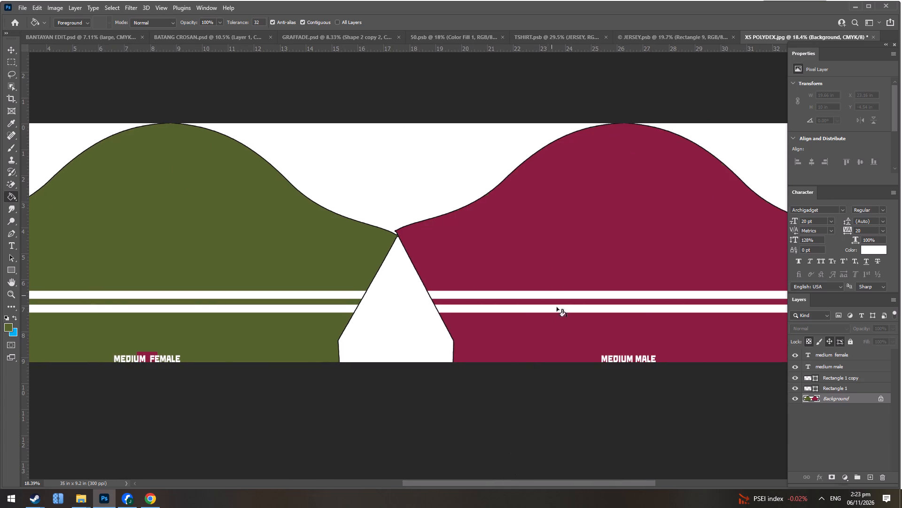
click(557, 347)
alt+scroll(564, 294, up, 4)
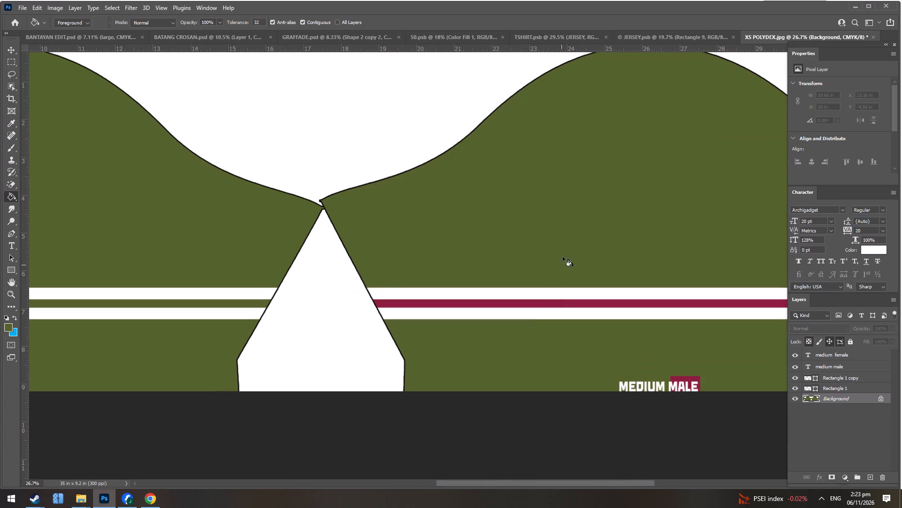
click(563, 219)
click(538, 354)
alt+scroll(516, 310, up, 4)
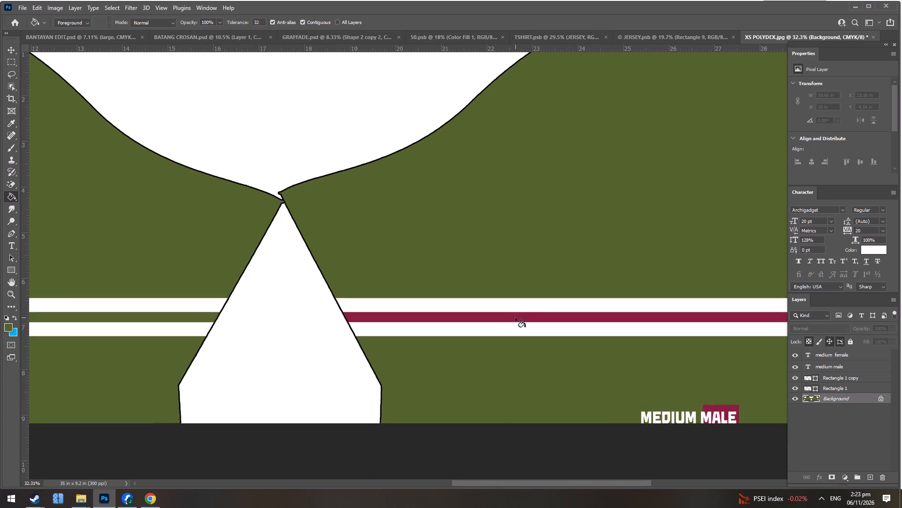
click(515, 317)
click(515, 317)
alt+scroll(515, 317, down, 13)
alt+scroll(623, 338, up, 4)
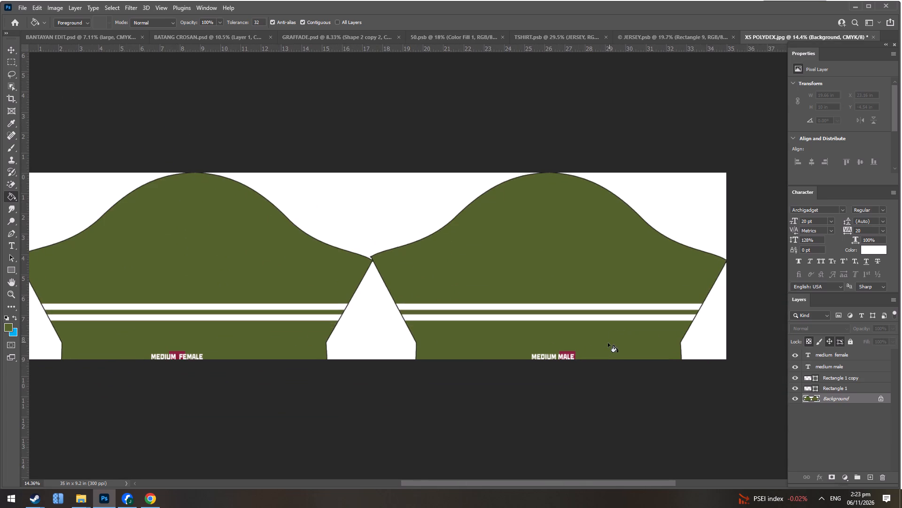
Recolour the maroon rectangle behind the right size label to the sleeve's olive green, 54622c.
key(v)
alt+scroll(576, 356, up, 3)
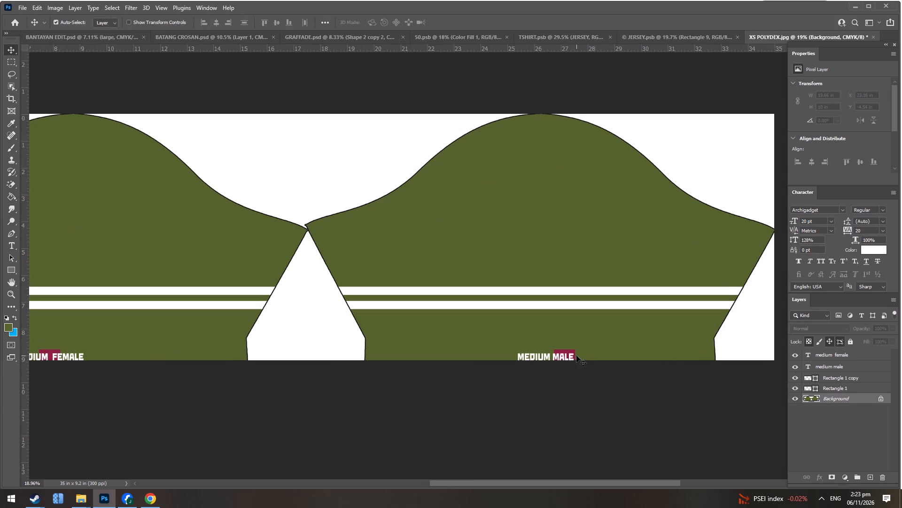
click(574, 353)
click(817, 376)
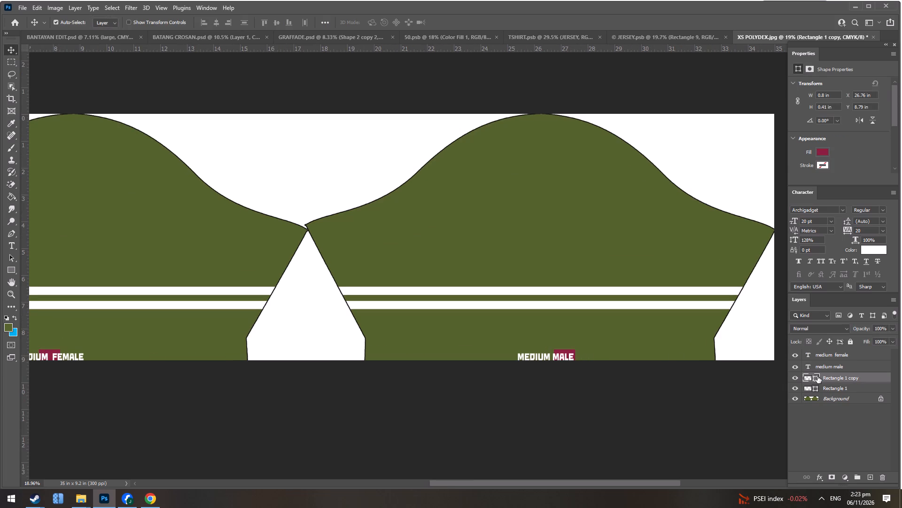
double_click(817, 377)
click(614, 248)
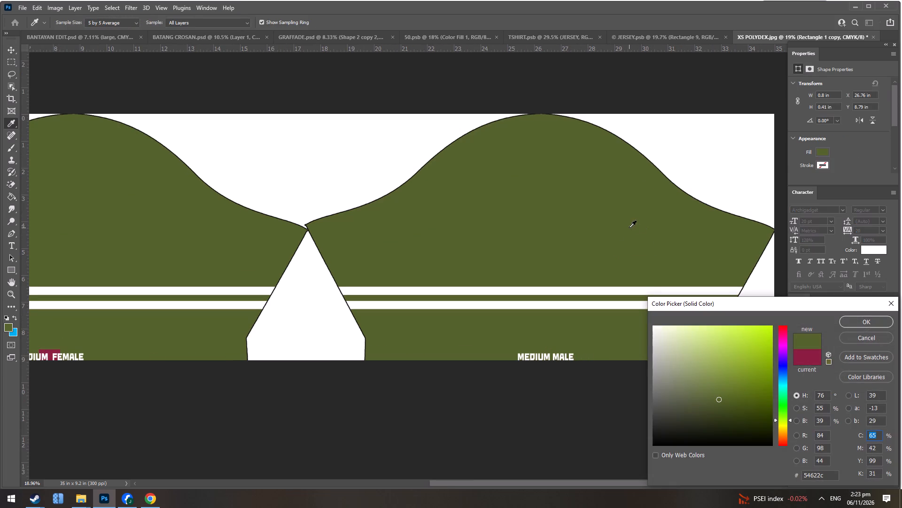
click(867, 319)
Change the fill of the maroon rectangle behind the left size label to the recently used olive green.
click(49, 353)
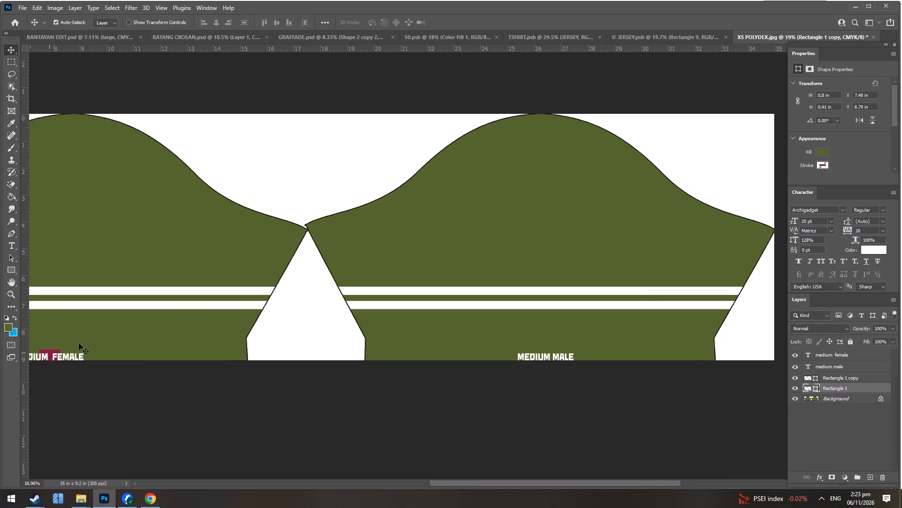
scroll(801, 87, down, 1)
click(822, 145)
click(774, 195)
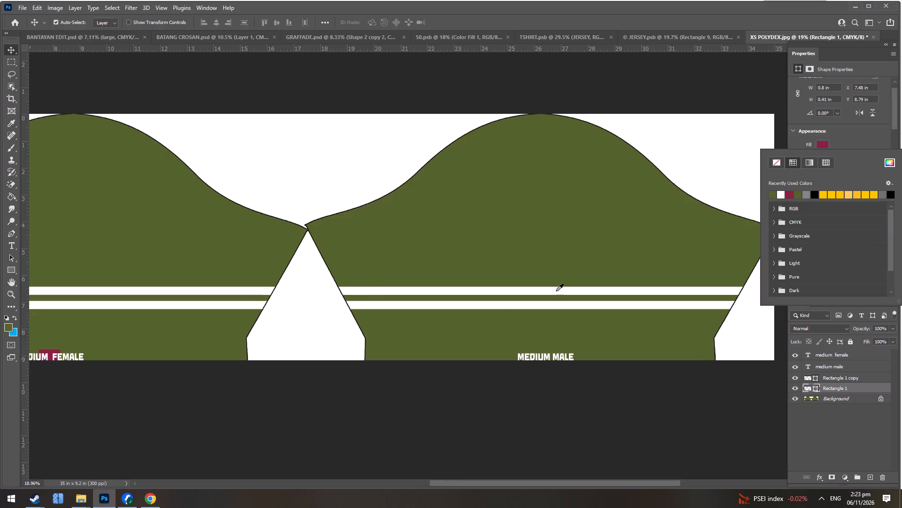
alt+scroll(464, 329, down, 8)
Edit the left sleeve's size label to read "medium male".
key(alt+Tab)
key(alt+Tab)
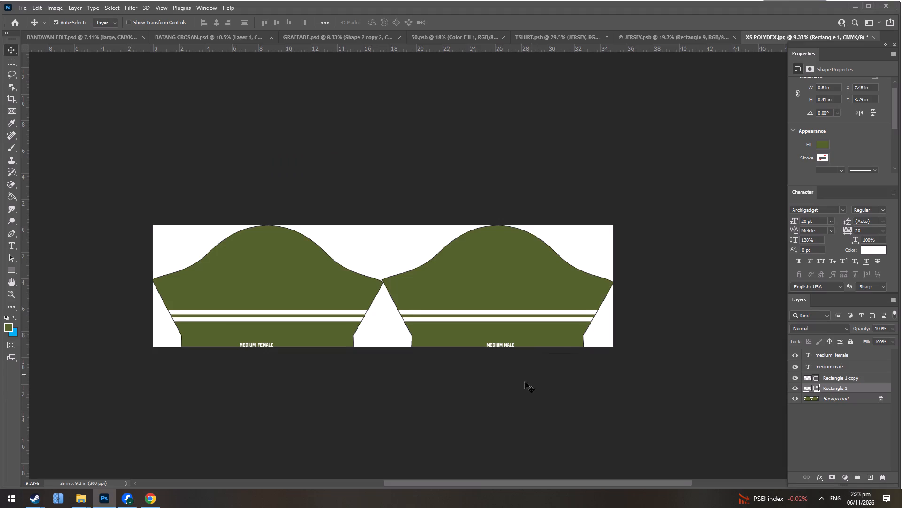
scroll(258, 343, up, 6)
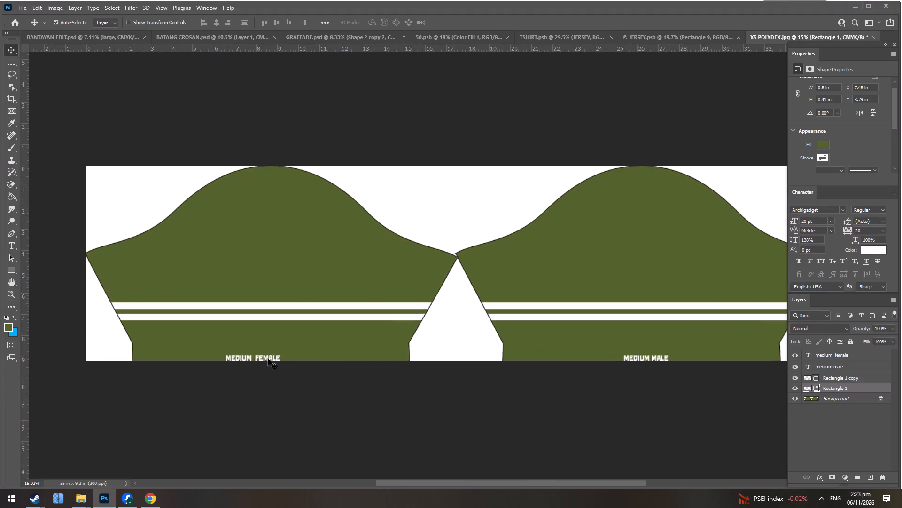
double_click(268, 359)
key(Left)
key(Right)
key(Right)
key(Right)
key(Right)
key(Right)
key(Right)
key(Right)
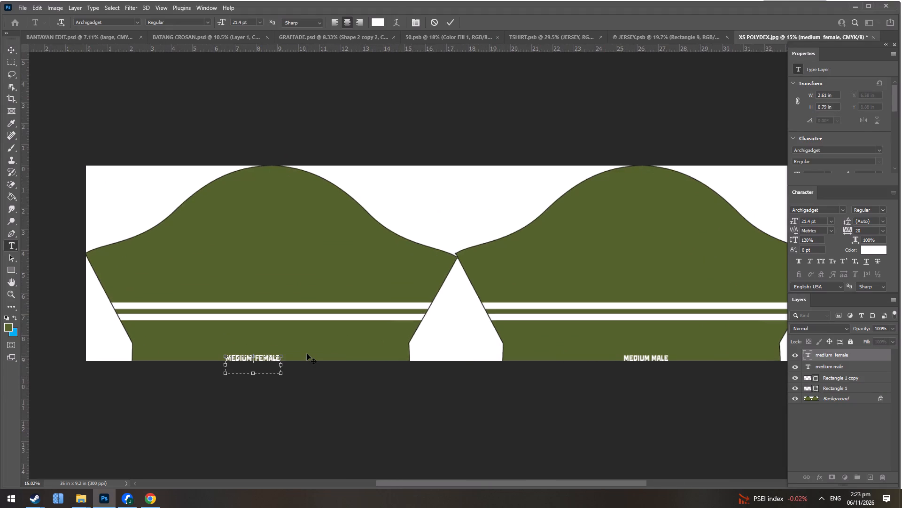
key(Right)
key(Right)
key(Right)
key(BackSpace)
key(BackSpace)
key(Return)
alt+scroll(412, 331, down, 5)
alt+scroll(504, 325, up, 4)
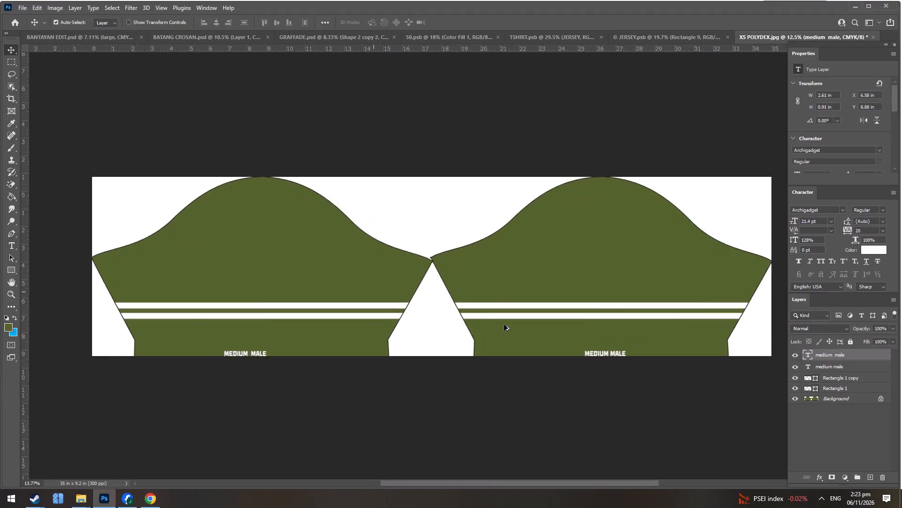
Check the order chat, then save a JPEG copy named "medium male green" in the ..mv folder on New Volume (D:).
key(alt+Tab)
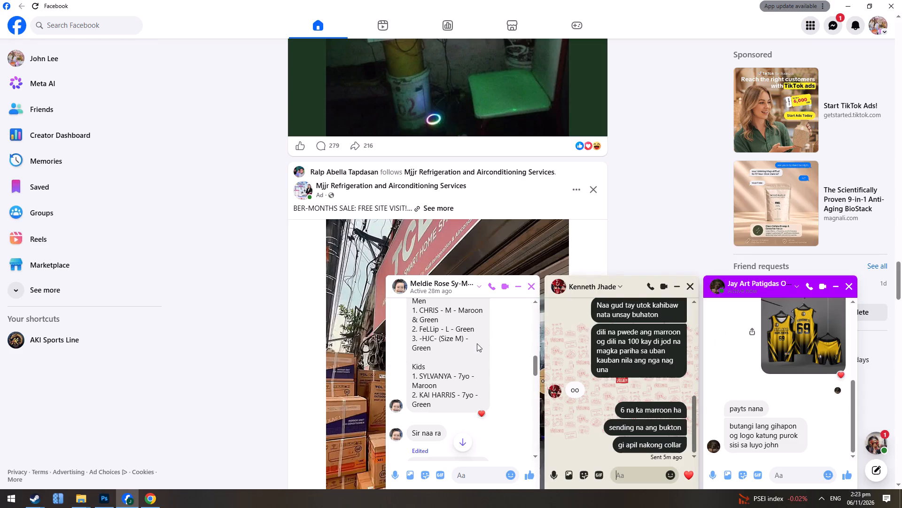
key(alt+Tab)
key(ctrl+alt+s)
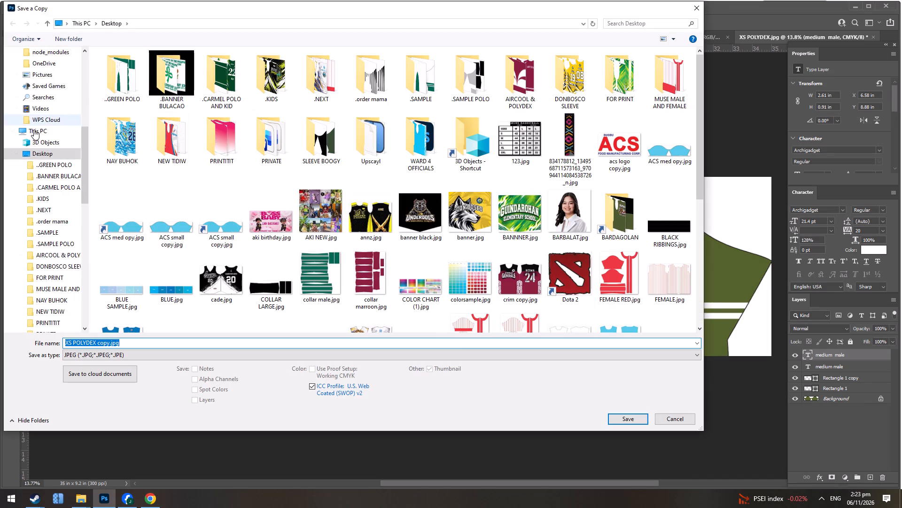
click(32, 131)
double_click(265, 142)
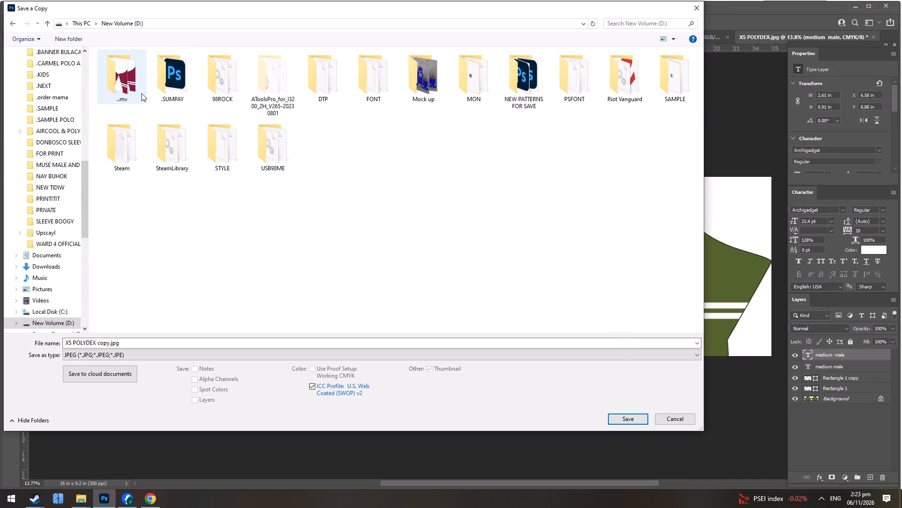
double_click(130, 93)
click(129, 346)
text(medium male green)
key(Return)
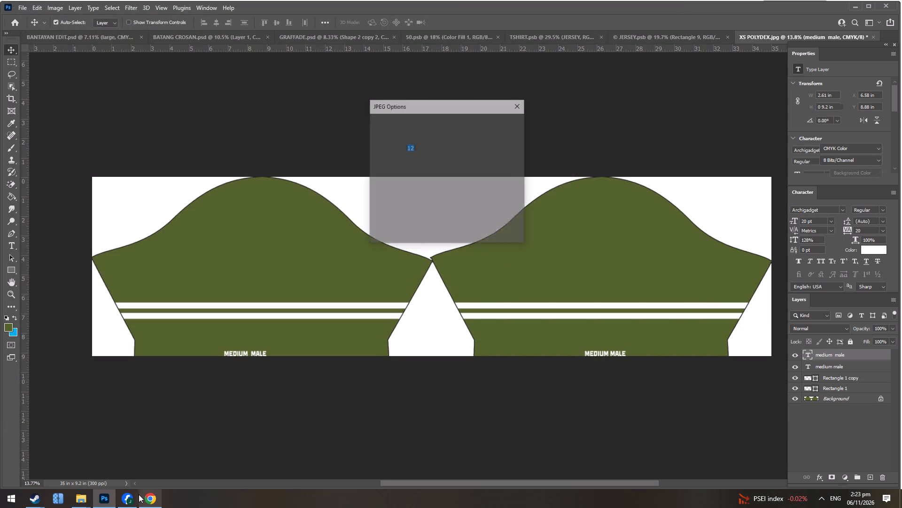
Complete saving the medium male green sleeve JPEG at quality 12.
click(509, 119)
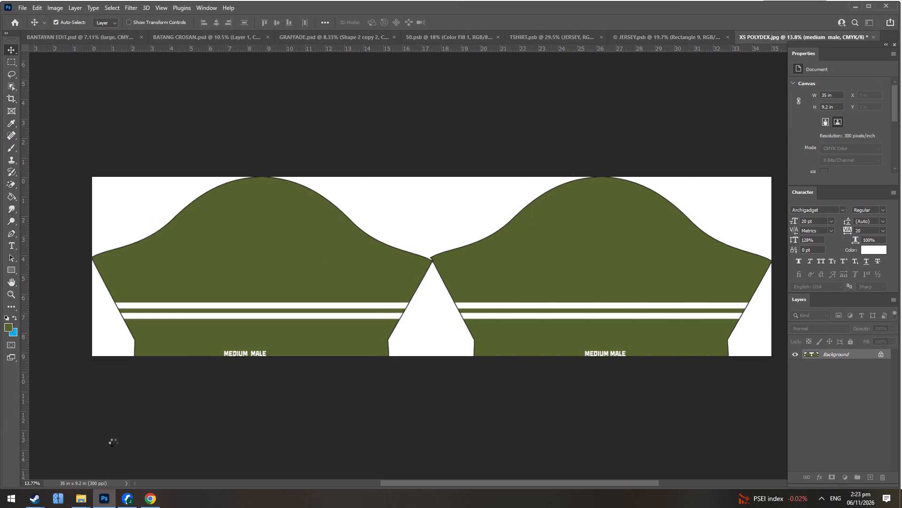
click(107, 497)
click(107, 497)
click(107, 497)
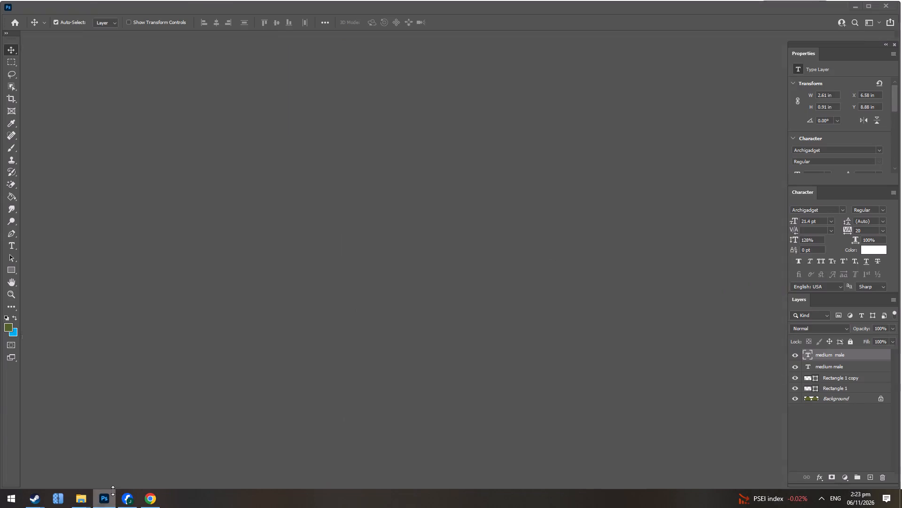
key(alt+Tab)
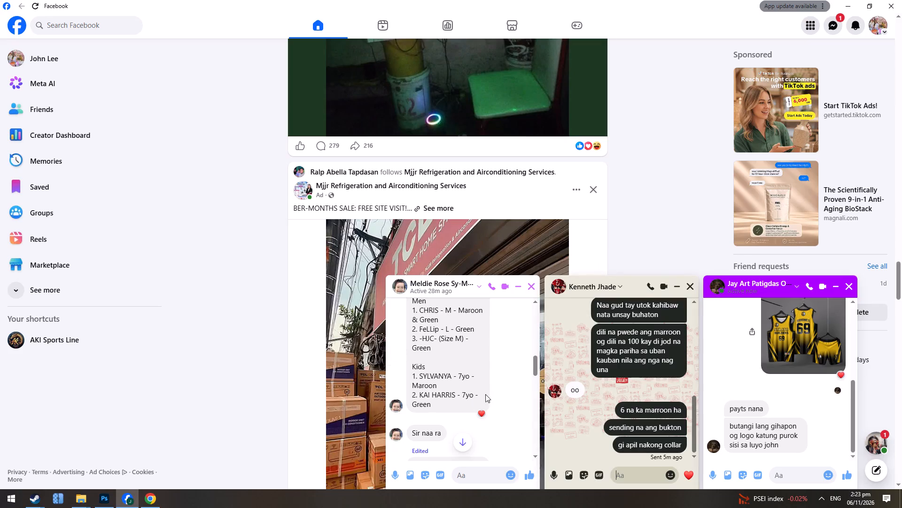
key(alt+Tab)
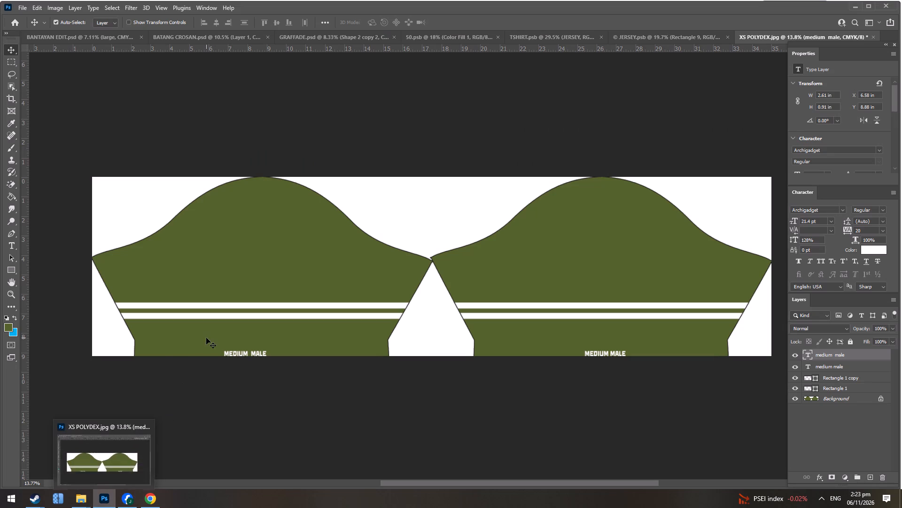
Switch to File Explorer and open New Volume (D:) from This PC.
click(89, 502)
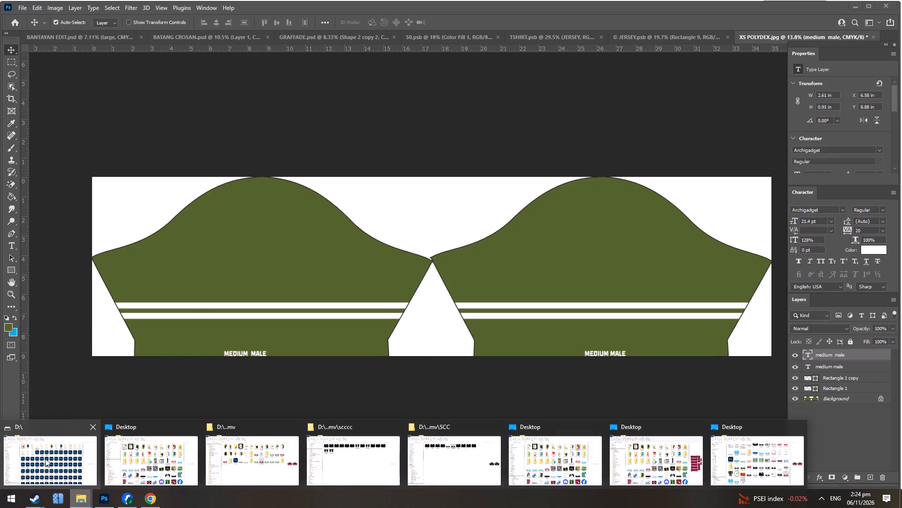
click(756, 452)
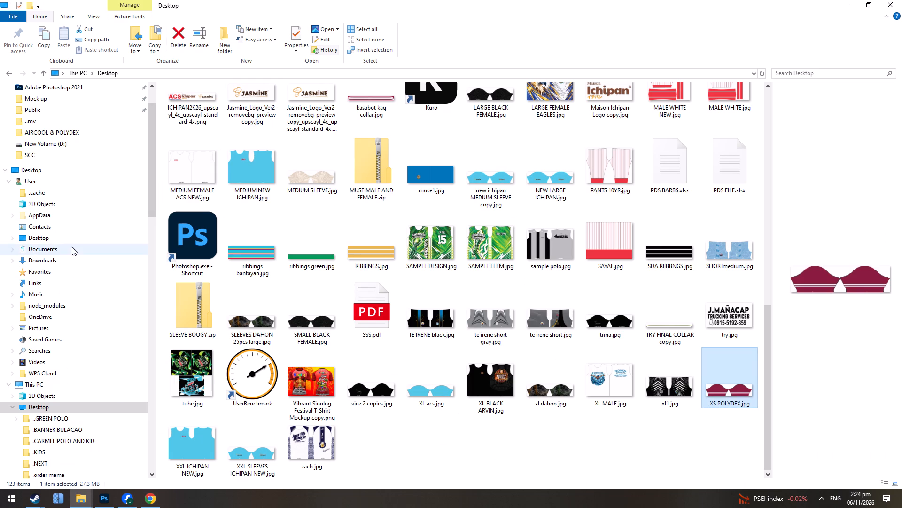
click(38, 382)
double_click(319, 181)
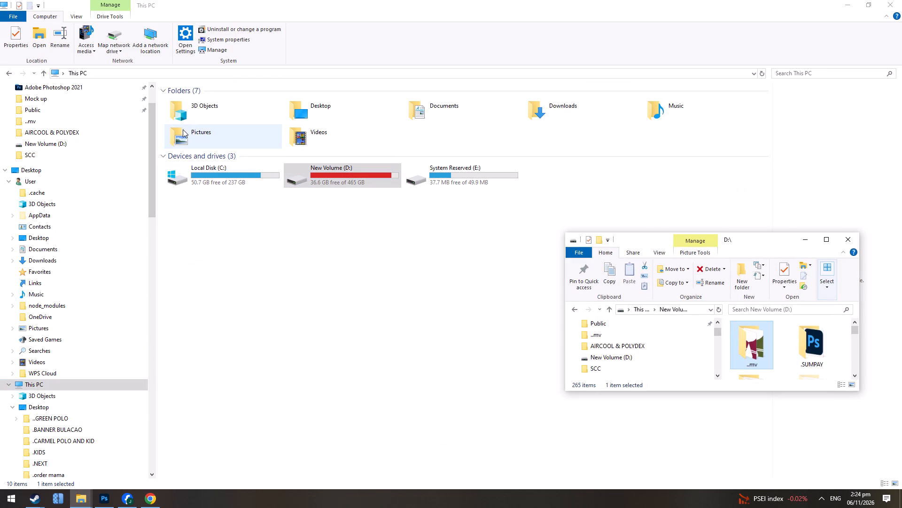
From File Explorer, open 7yo.jpg in the ..mv folder on drive D: with Adobe Photoshop 2021.
double_click(750, 354)
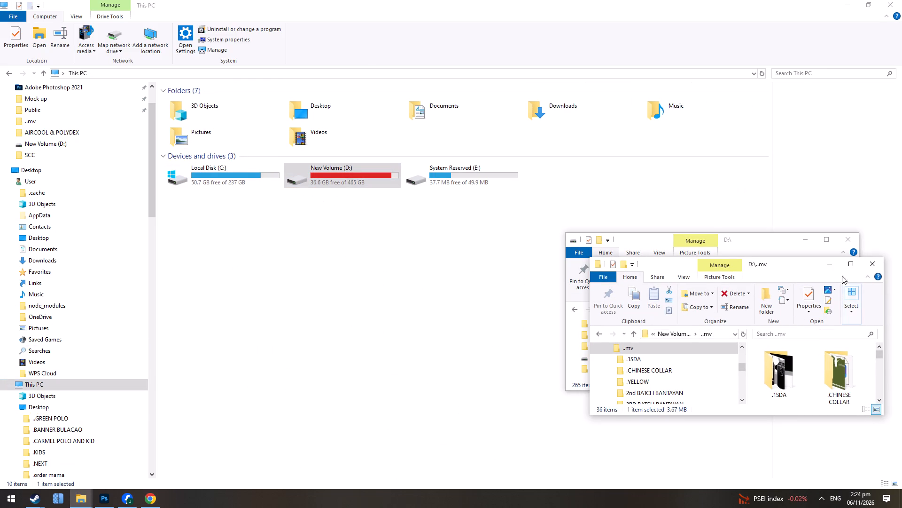
click(848, 268)
click(494, 189)
right_click(494, 189)
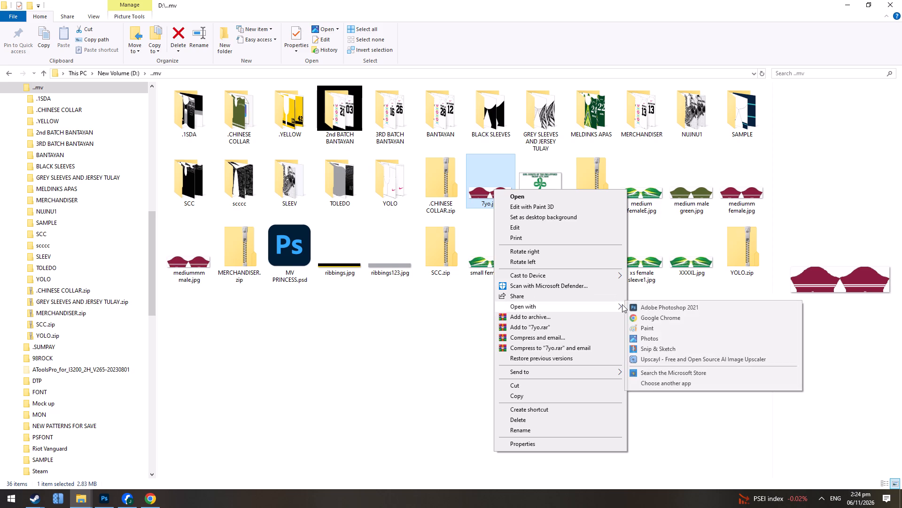
click(648, 305)
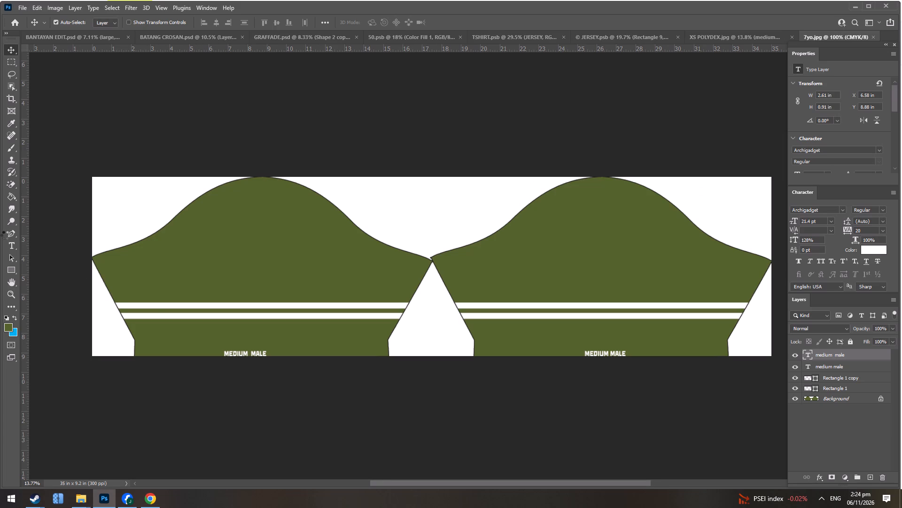
Fill the left 7YO sleeve's maroon body, lower section and band between the white stripes with the olive green foreground colour.
click(14, 195)
click(282, 256)
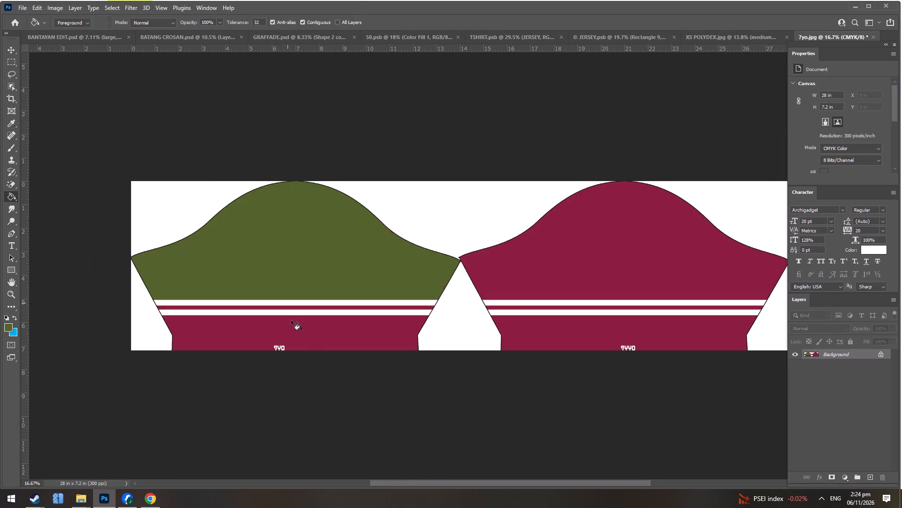
click(310, 338)
alt+scroll(310, 298, up, 6)
click(342, 271)
click(336, 365)
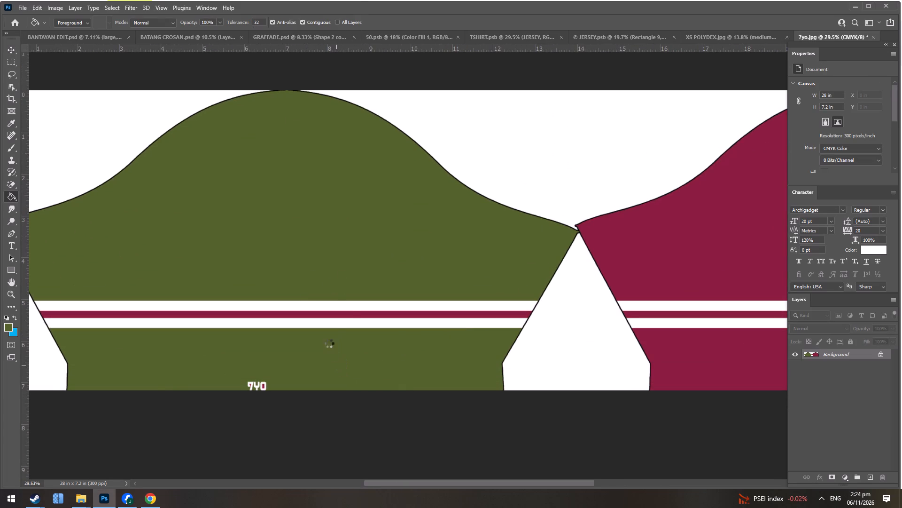
alt+scroll(329, 340, up, 1)
scroll(331, 337, up, 2)
click(443, 335)
click(443, 335)
Fill the right sleeve's maroon body, band between the white stripes and lower section with the same olive green.
click(723, 260)
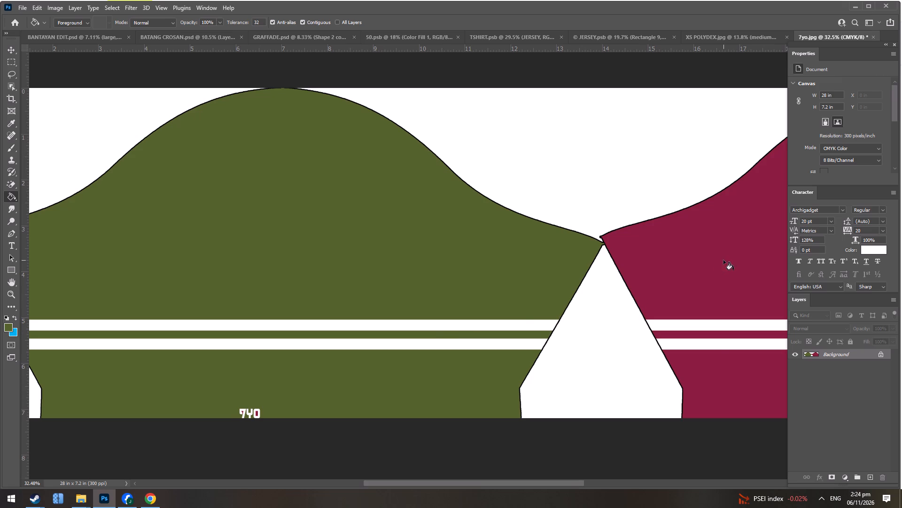
click(719, 281)
click(722, 334)
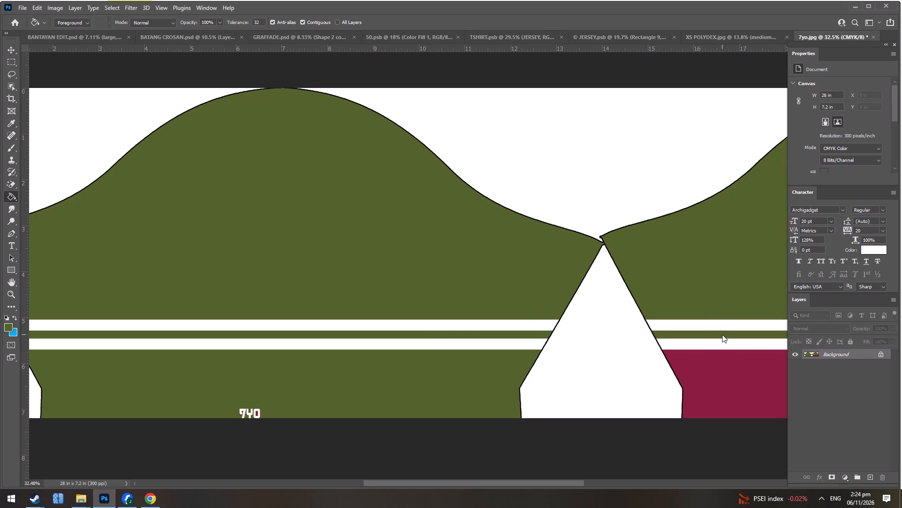
click(722, 334)
click(723, 374)
click(723, 374)
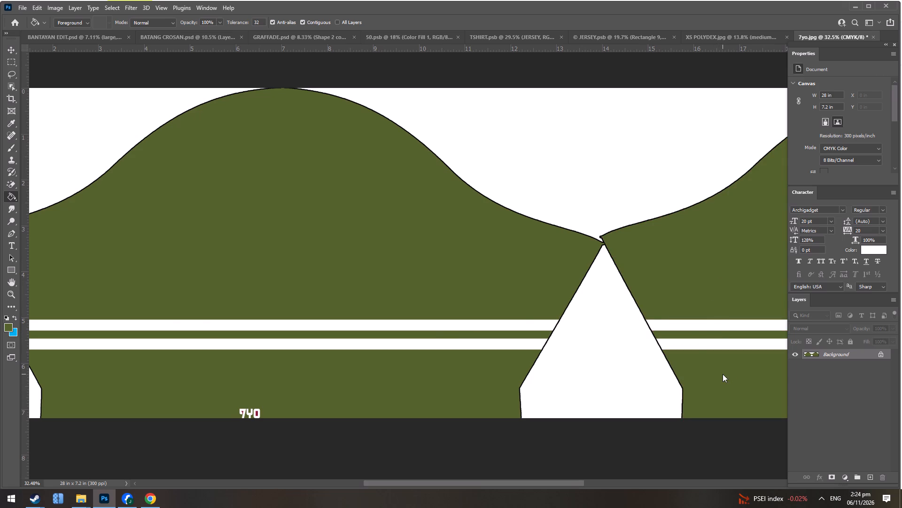
Save a JPEG copy named "7yo greenn" in the ..mv folder at quality 12, Maximum.
alt+scroll(677, 346, down, 10)
alt+scroll(734, 365, up, 3)
key(ctrl+alt+s)
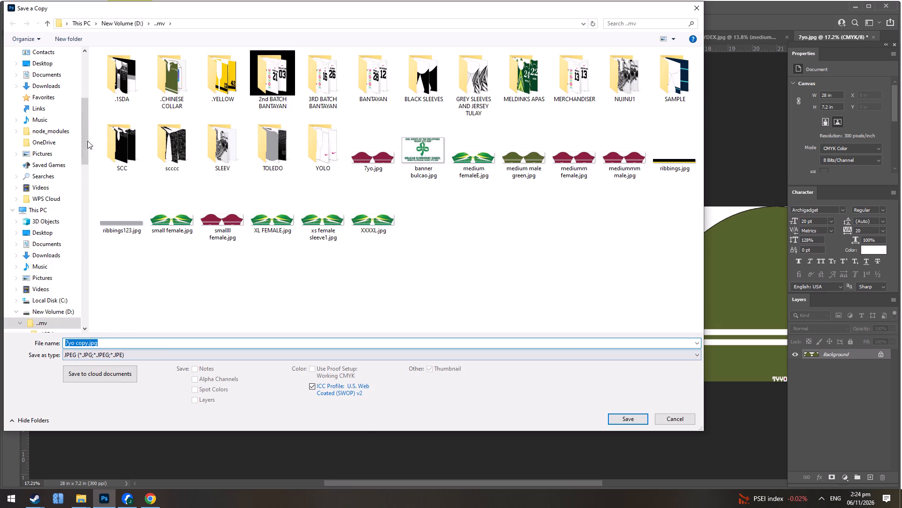
click(78, 340)
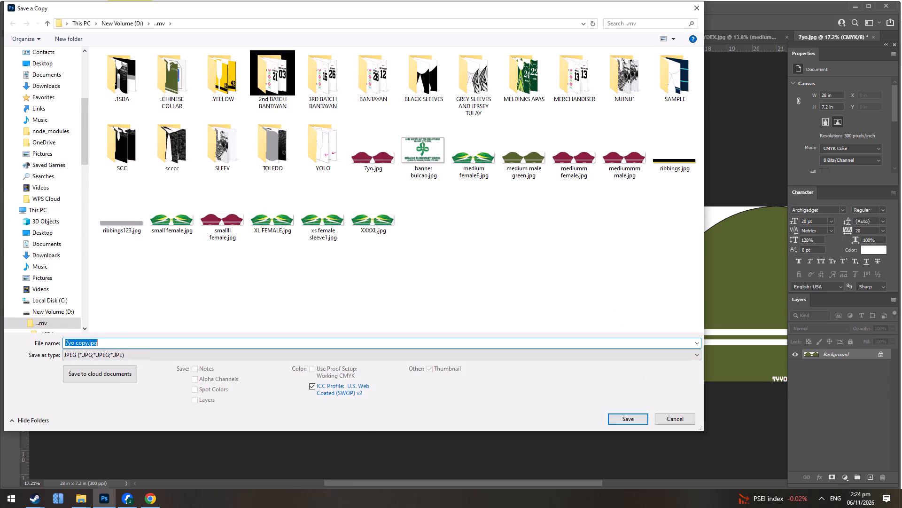
key(Left)
text(greenn)
key(space)
key(Right)
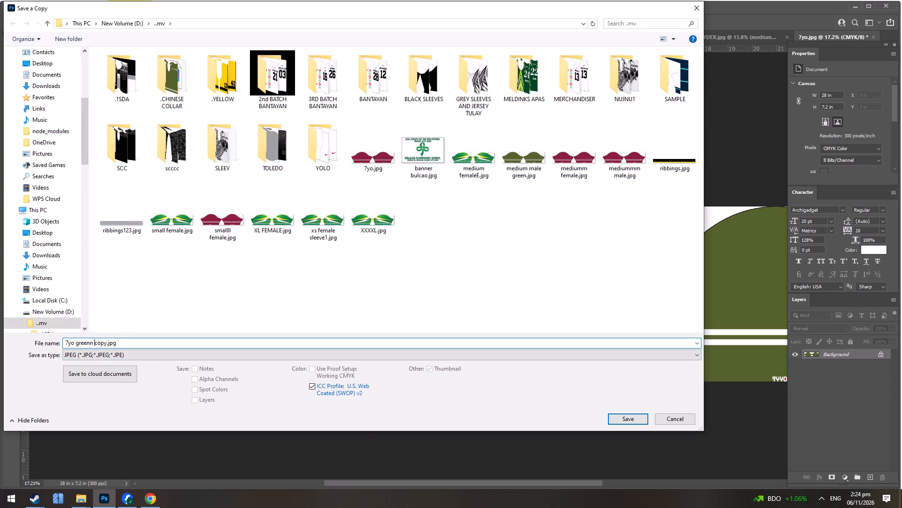
key(Right)
key(Right)
key(Right)
key(BackSpace)
key(BackSpace)
key(BackSpace)
key(BackSpace)
key(BackSpace)
key(Return)
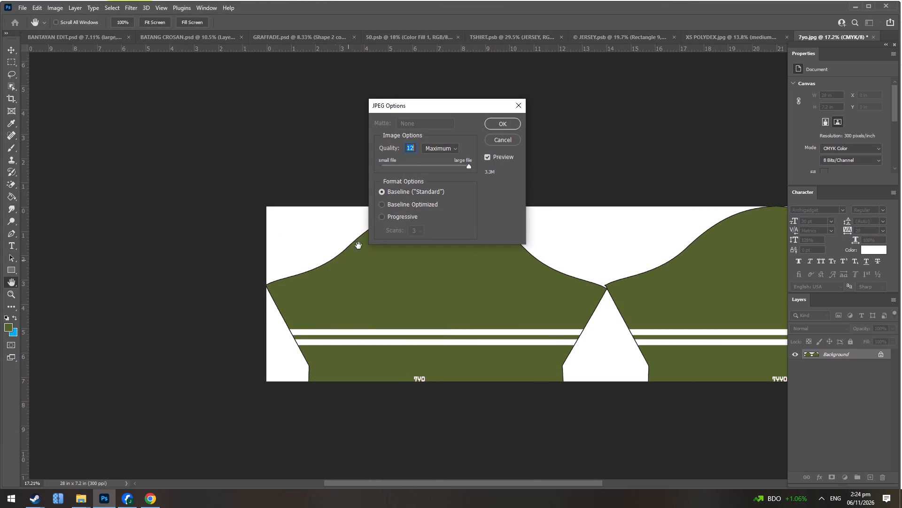
click(496, 120)
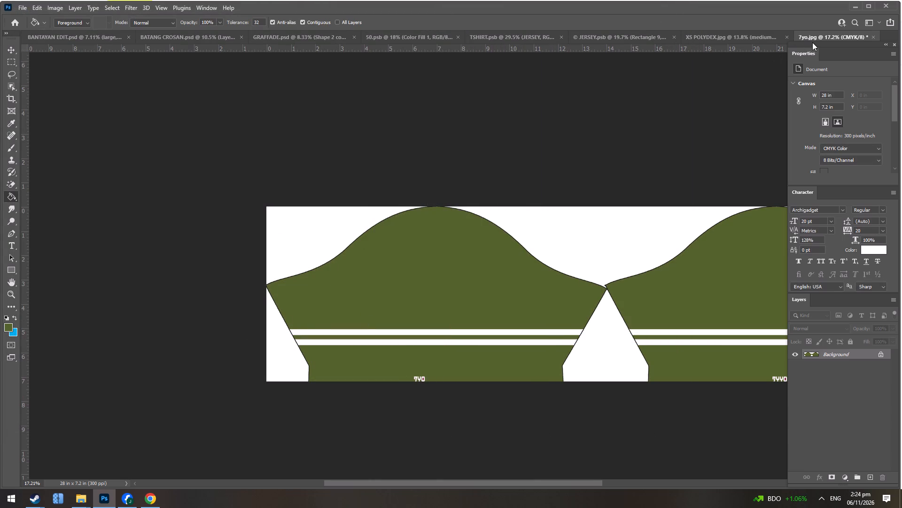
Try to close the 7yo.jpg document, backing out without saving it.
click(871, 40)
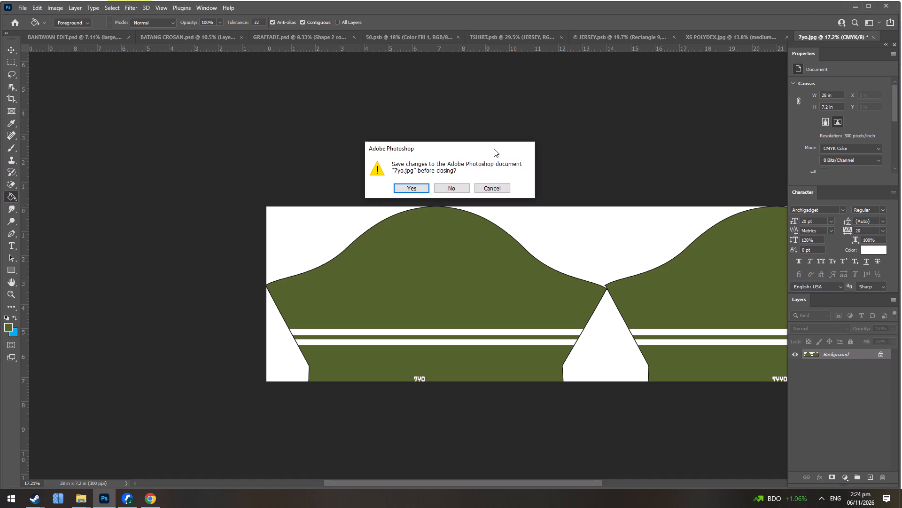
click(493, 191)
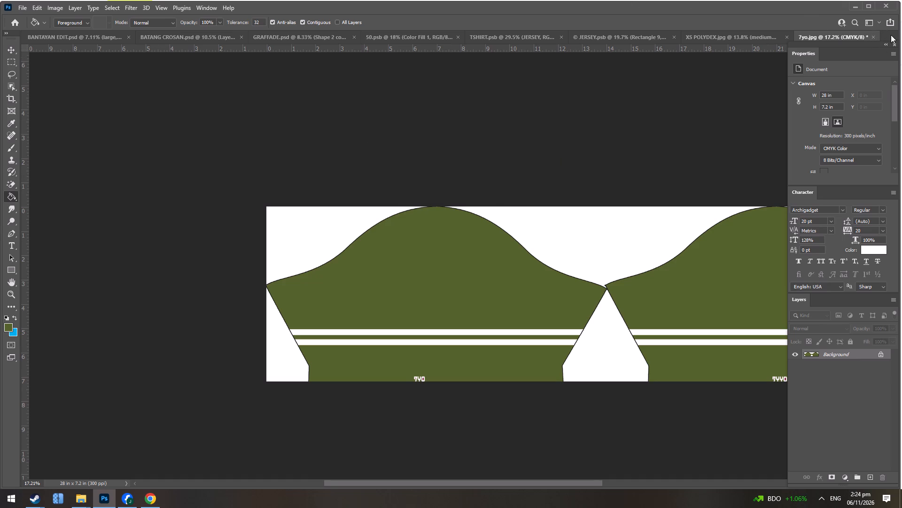
Close the 7yo.jpg sleeve document without saving its changes.
click(760, 33)
click(840, 42)
click(866, 35)
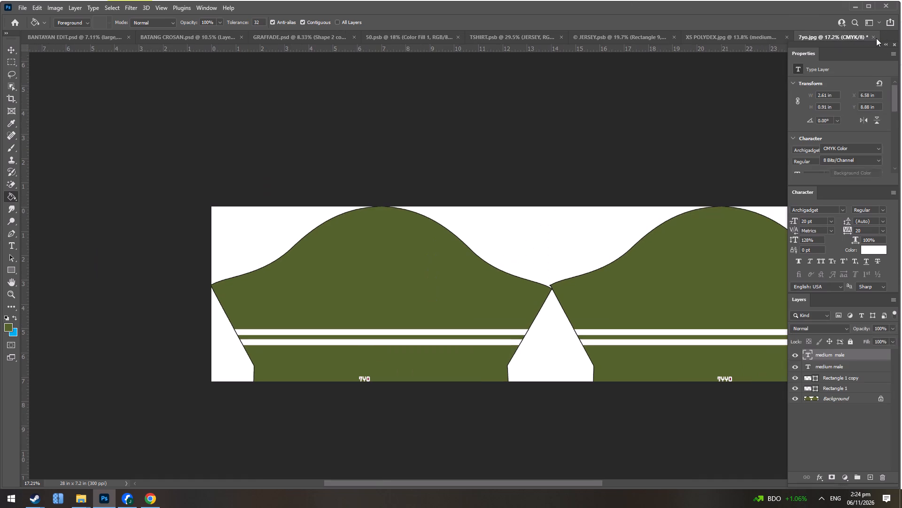
click(876, 38)
click(459, 190)
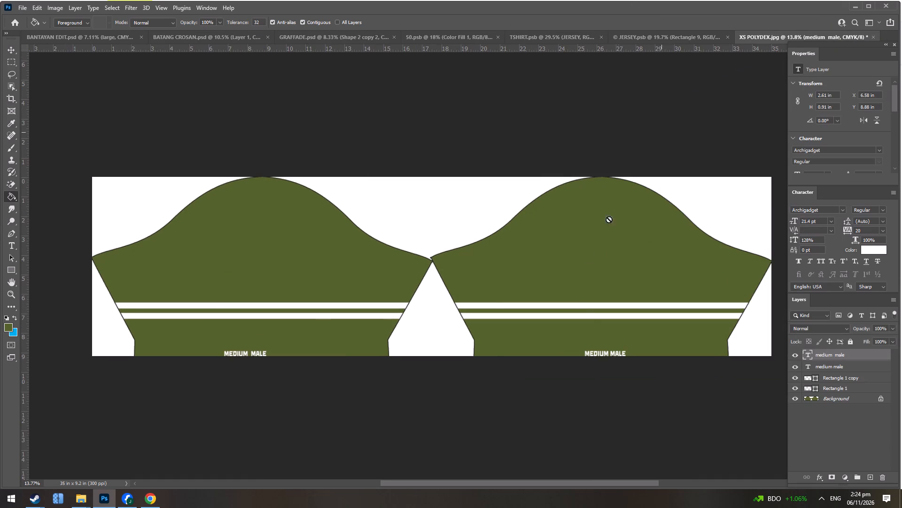
Review the Meldinks & Friends shirt list in the Facebook chat, checking the women's sizes and green or maroon colours.
scroll(586, 329, down, 3)
key(alt+Tab)
key(alt+Tab)
click(118, 500)
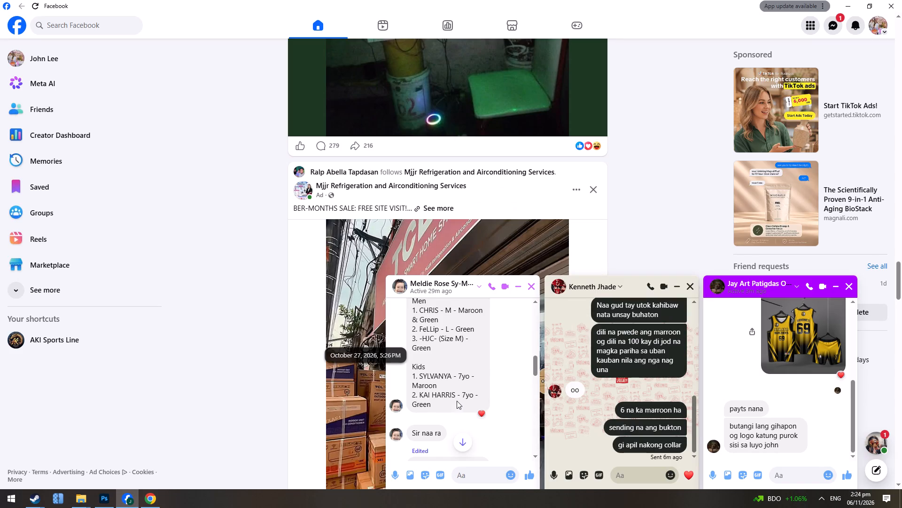
scroll(463, 391, up, 2)
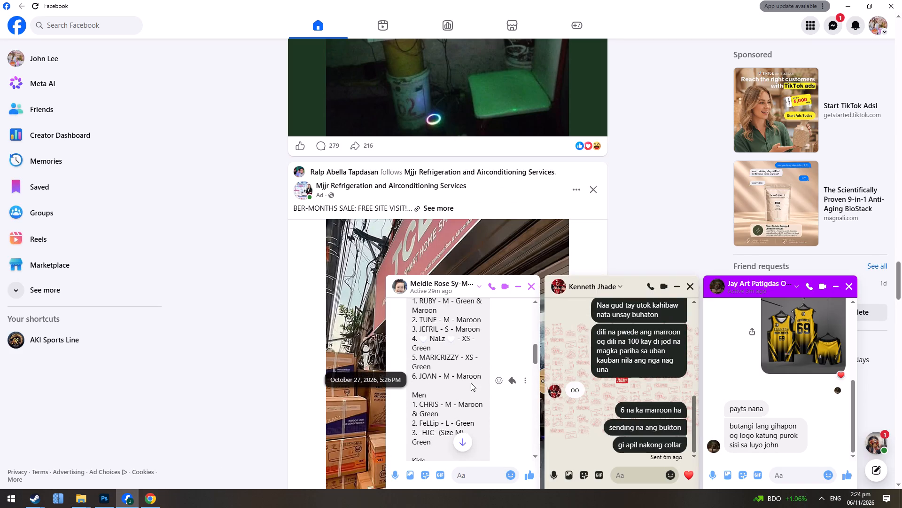
drag(481, 374, 381, 369)
drag(428, 367, 432, 352)
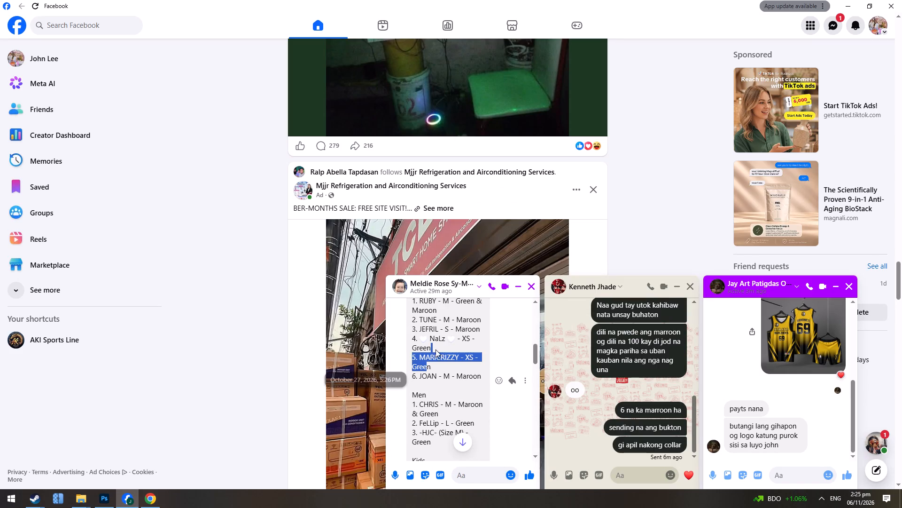
click(455, 339)
click(476, 330)
scroll(484, 330, up, 1)
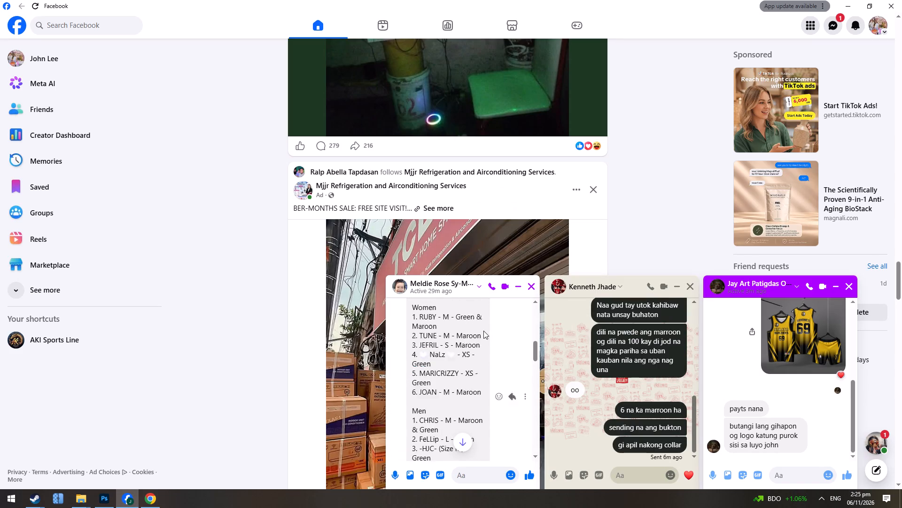
drag(441, 358, 414, 348)
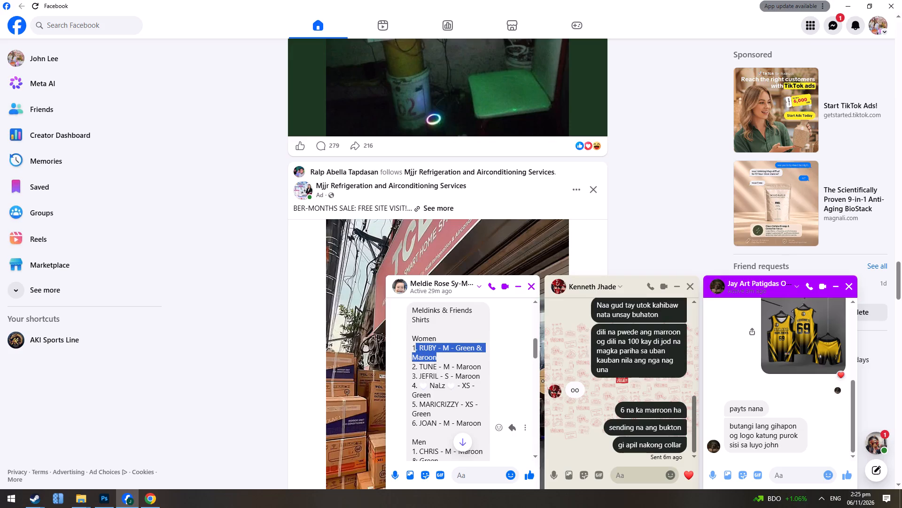
key(alt+Tab)
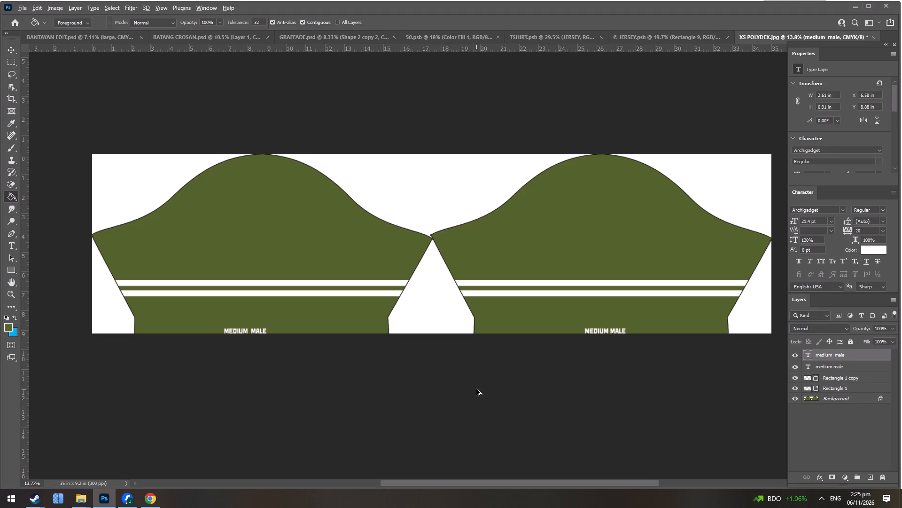
Resize the green medium male sleeve image in XS POLYDEX.jpg to 34 inches wide and 8.6 inches high.
key(ctrl+alt+i)
click(678, 178)
key(Left)
key(Left)
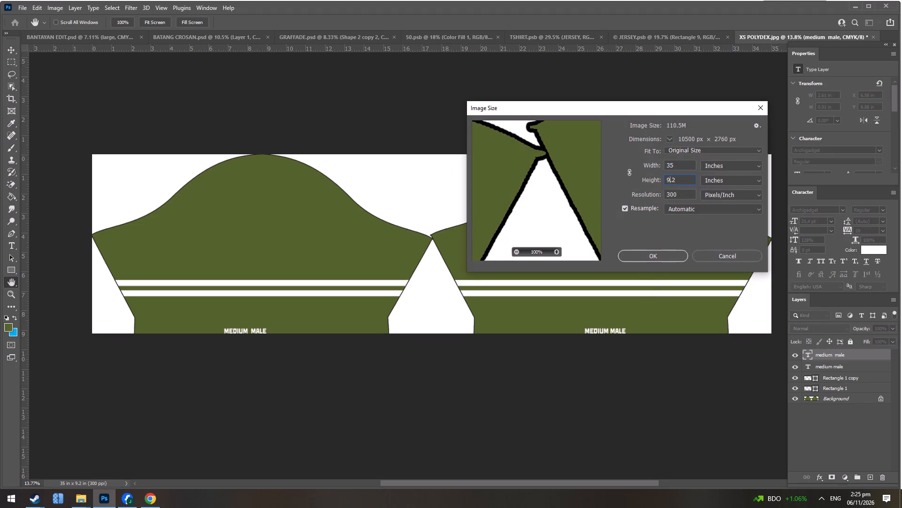
key(BackSpace)
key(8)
key(Right)
key(Right)
key(BackSpace)
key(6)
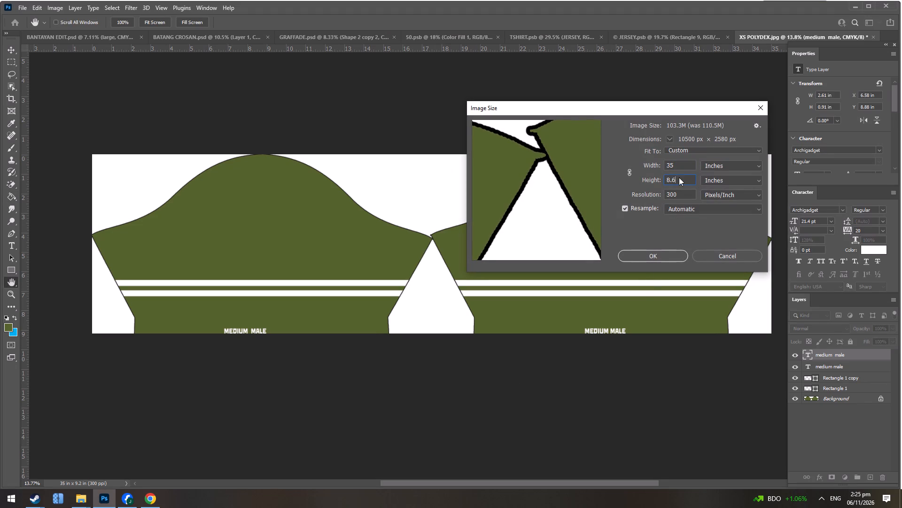
key(BackSpace)
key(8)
key(BackSpace)
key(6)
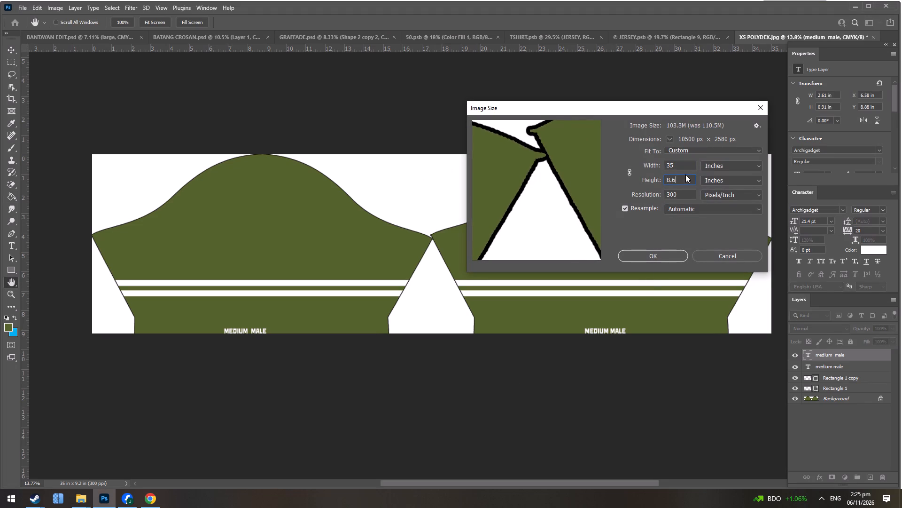
click(684, 163)
key(BackSpace)
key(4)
key(Return)
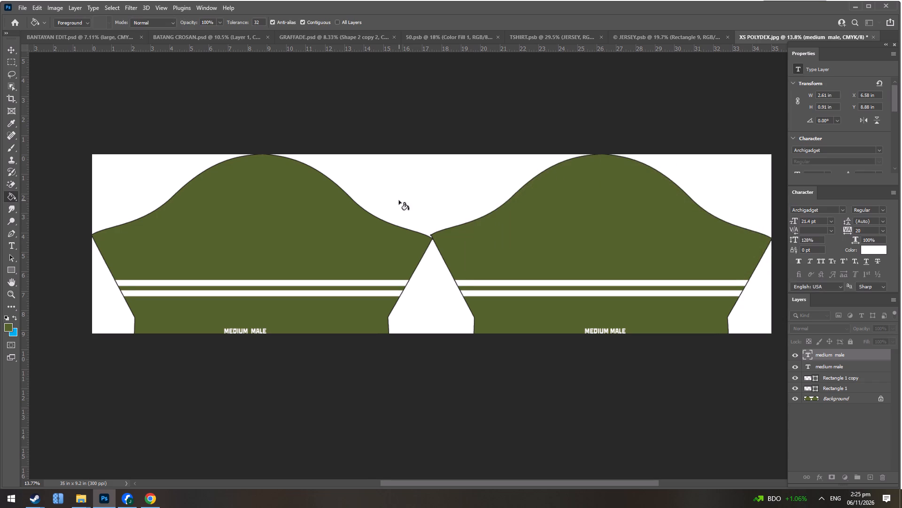
Set the XS POLYDEX image height to 8.8 inches while keeping the width at 34 inches.
scroll(555, 274, down, 4)
alt+scroll(573, 282, up, 2)
key(ctrl+alt+i)
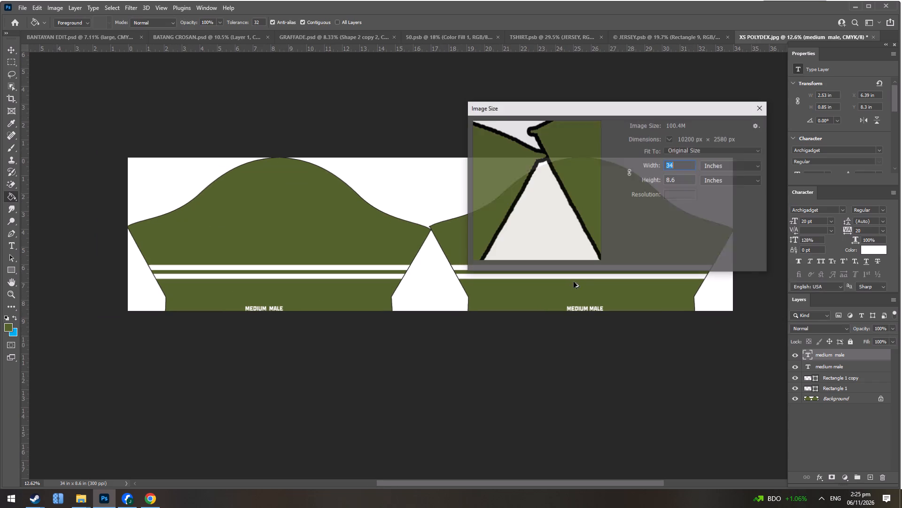
key(Right)
click(688, 168)
click(684, 181)
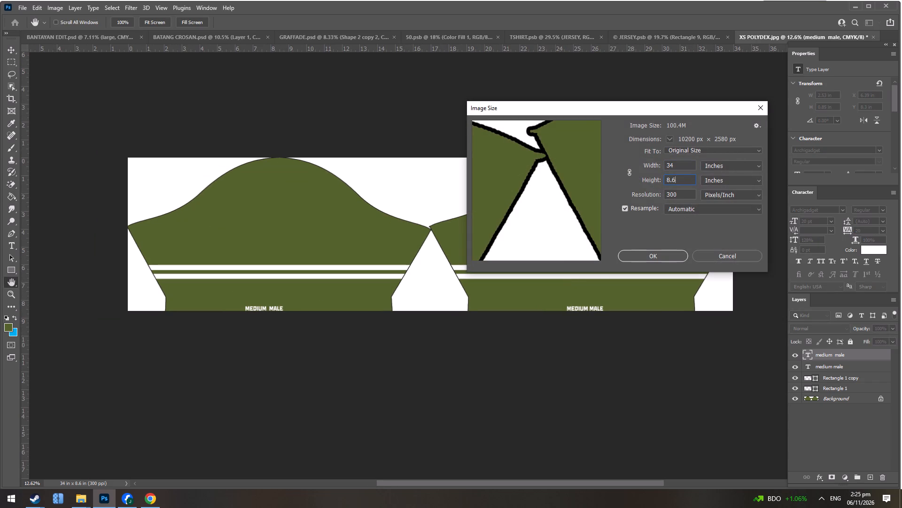
key(BackSpace)
key(8)
key(Return)
Edit the right sleeve's size label to read "medium female", adding extra spaces between the two words.
double_click(588, 310)
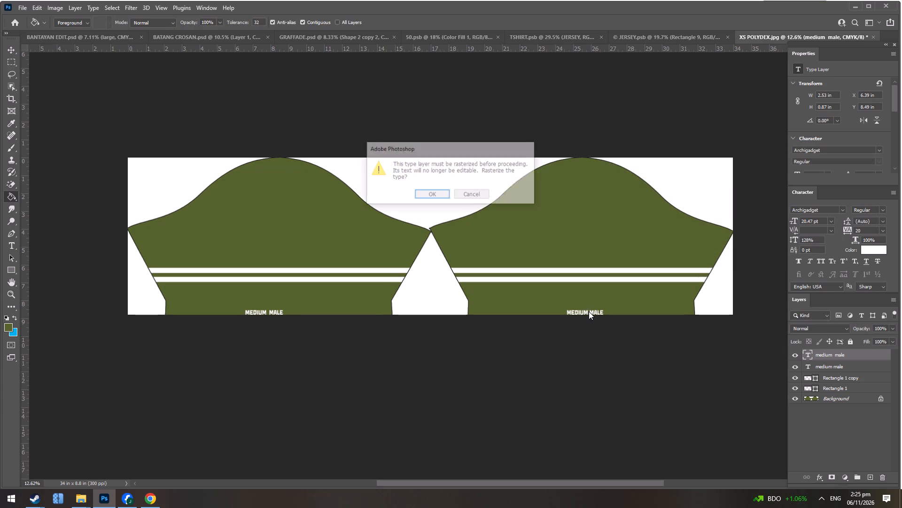
click(482, 190)
key(v)
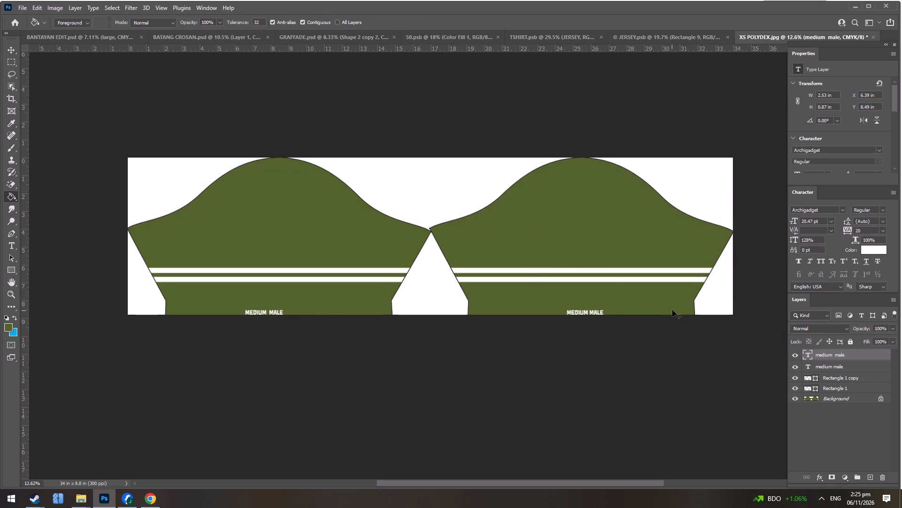
double_click(591, 313)
key(Right)
key(Left)
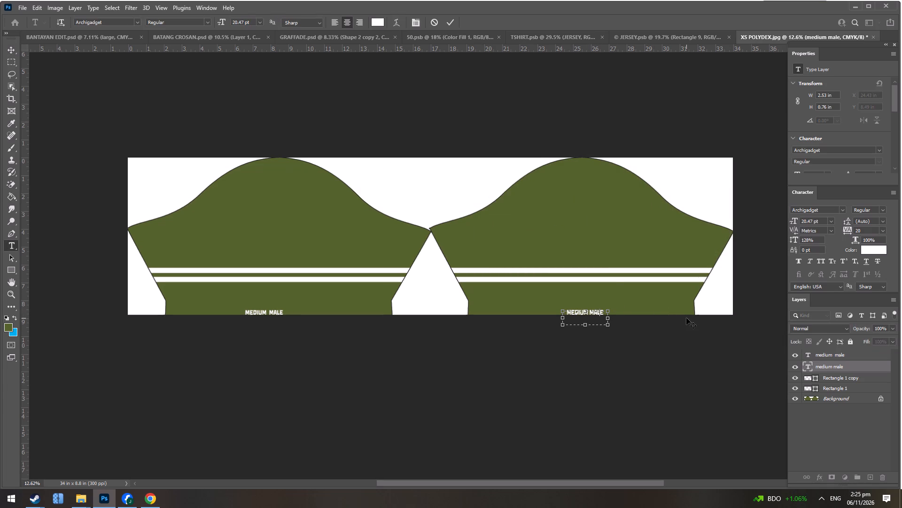
key(Left)
key(Left)
key(Left)
text(fe)
key(Left)
key(Left)
key(space)
key(space)
key(space)
key(Return)
Remove the surplus spaces between the words of the right sleeve's "medium female" label so it fits on one line.
triple_click(578, 311)
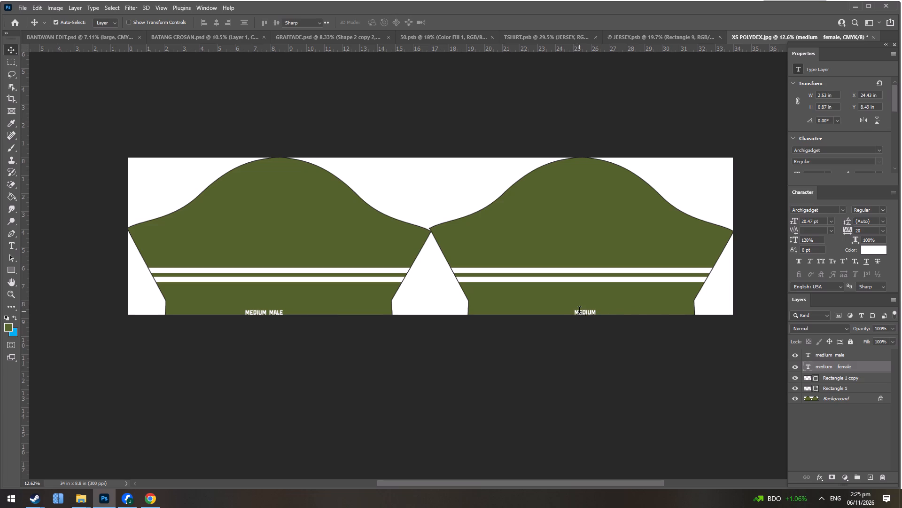
click(597, 317)
key(Up)
key(Right)
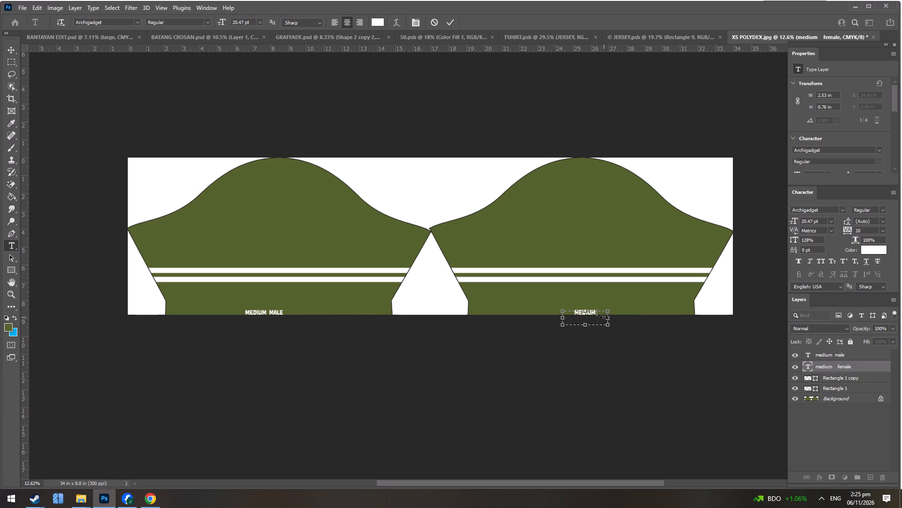
key(BackSpace)
key(Right)
key(BackSpace)
key(Return)
Edit the left sleeve's size label to read "medium female" on one line.
double_click(250, 312)
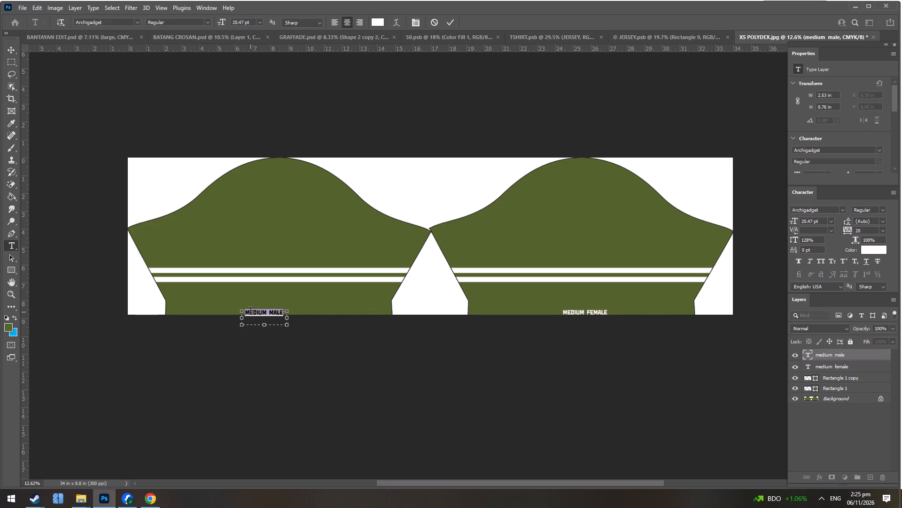
key(Right)
key(Left)
key(Left)
key(Left)
key(Left)
key(space)
key(space)
text(fe)
key(BackSpace)
key(BackSpace)
text(fe)
key(Left)
key(Left)
key(BackSpace)
key(BackSpace)
key(Return)
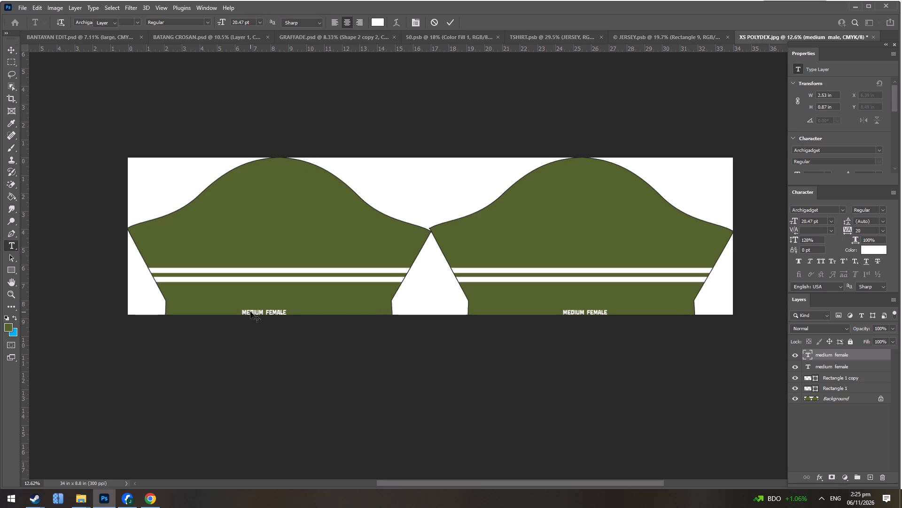
Save a JPEG copy in the ..mv folder on New Volume (D:), starting its file name with "mediumf".
key(ctrl+alt+s)
triple_click(128, 82)
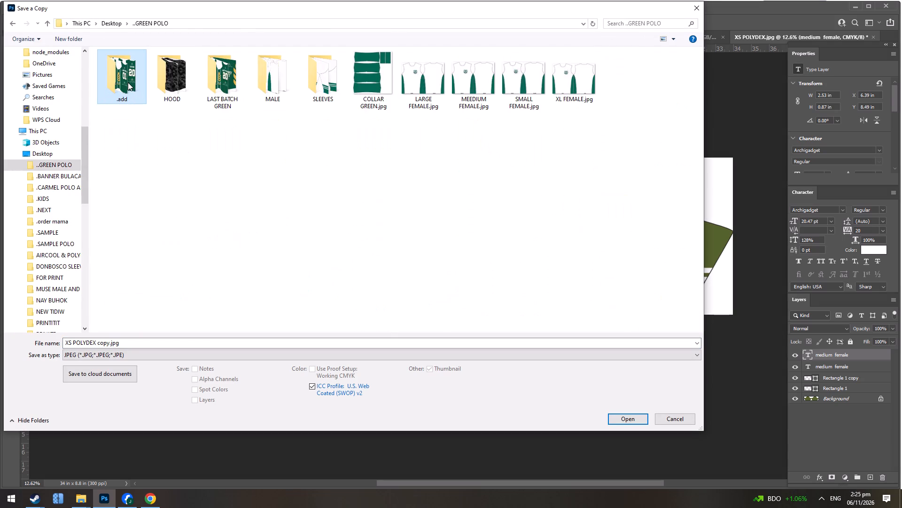
click(128, 82)
click(47, 24)
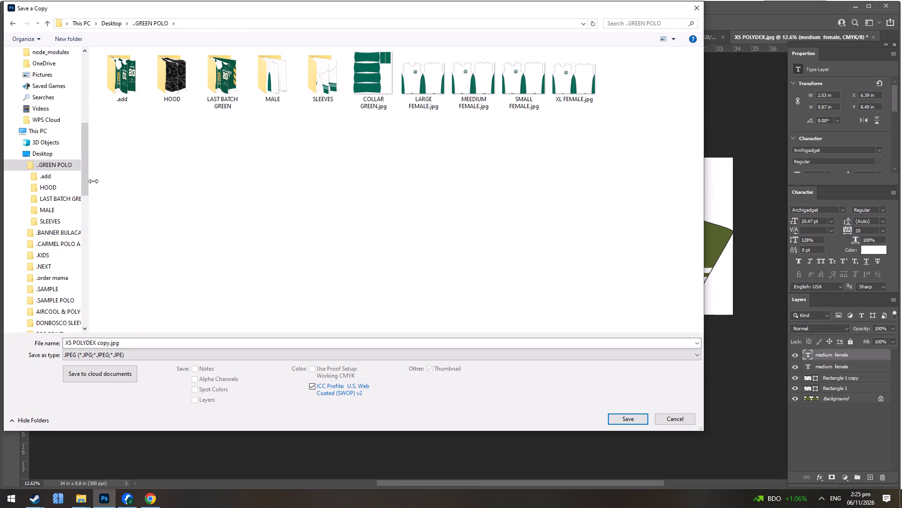
click(49, 19)
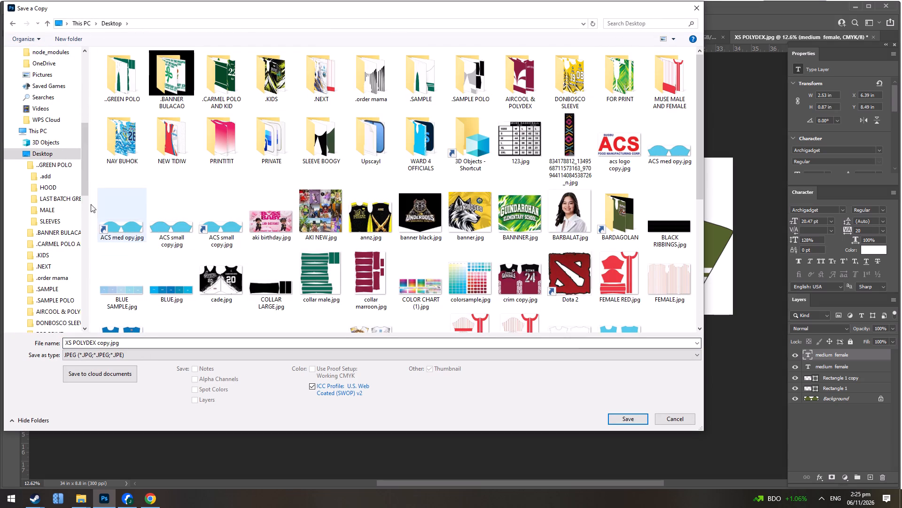
click(55, 134)
double_click(290, 135)
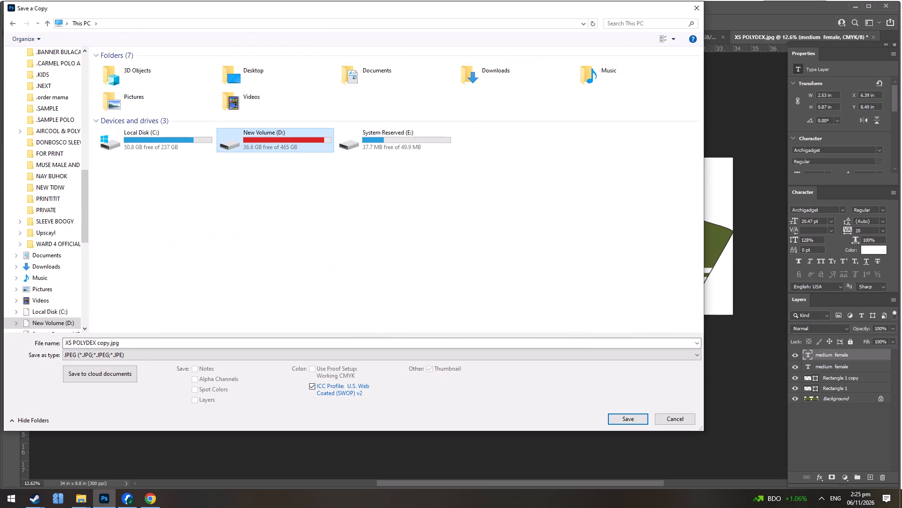
click(144, 339)
double_click(114, 85)
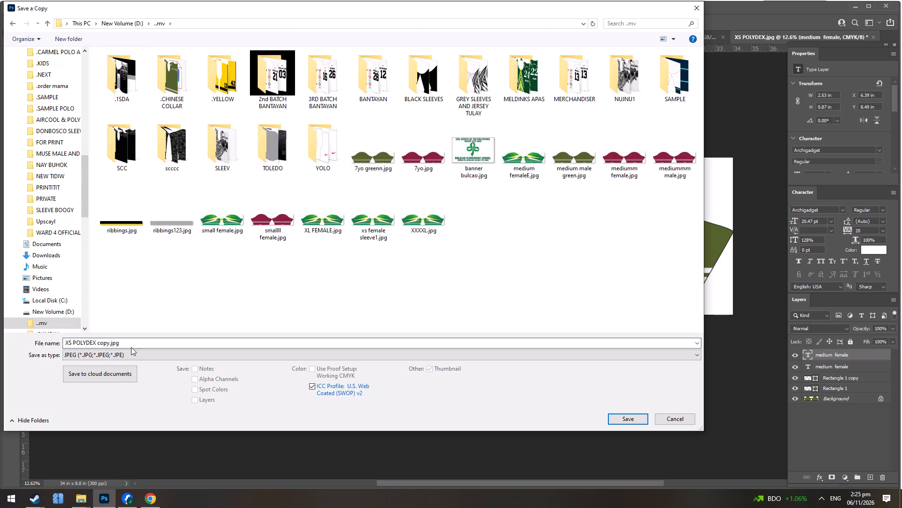
click(131, 347)
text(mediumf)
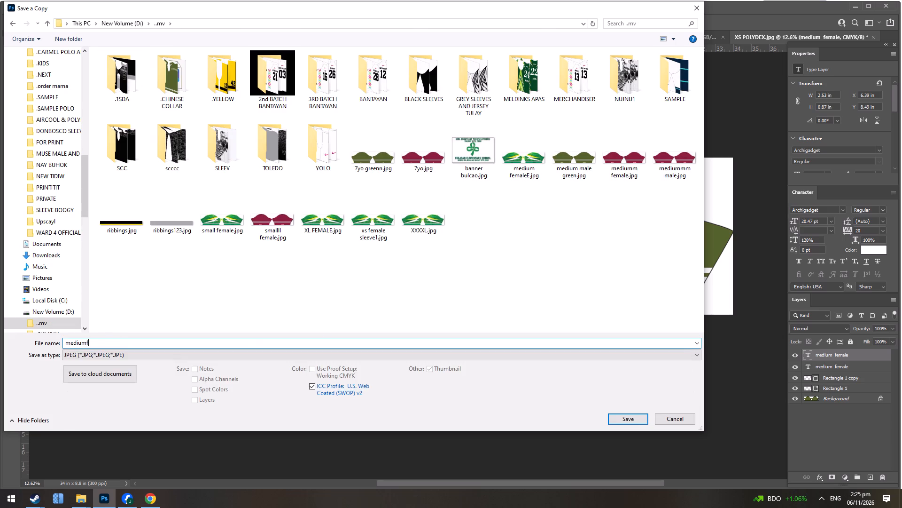
Complete the file name as "medium female green" and save the JPEG copy at quality 12.
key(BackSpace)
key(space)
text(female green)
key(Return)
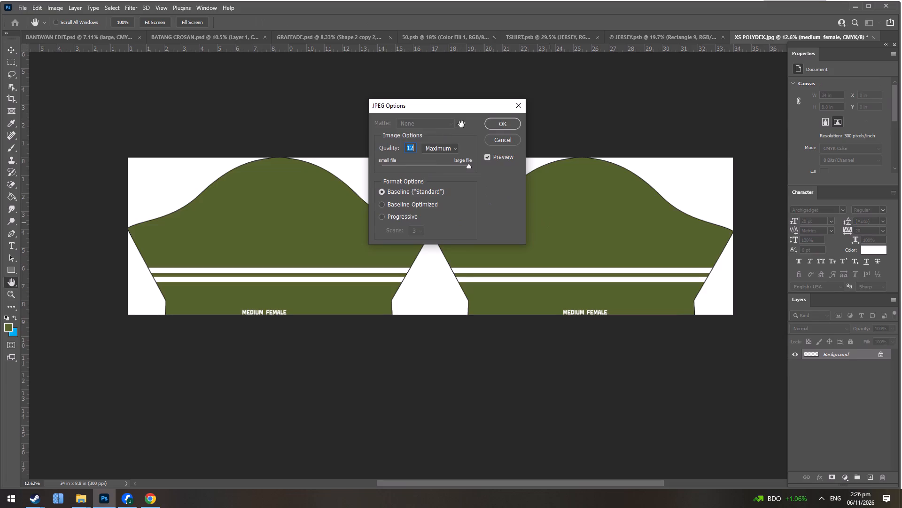
click(501, 126)
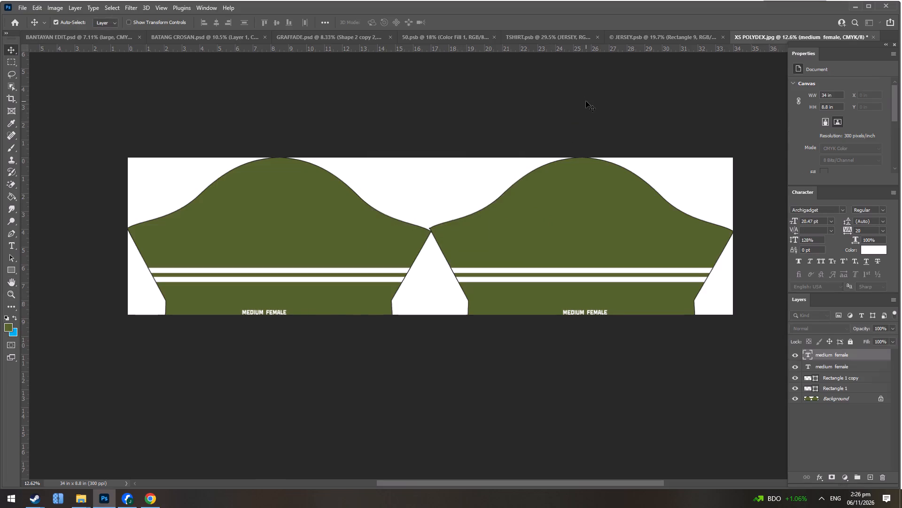
Switch to Facebook, open the newest unread chat about the sleeve order, and send a heart.
key(alt+Tab)
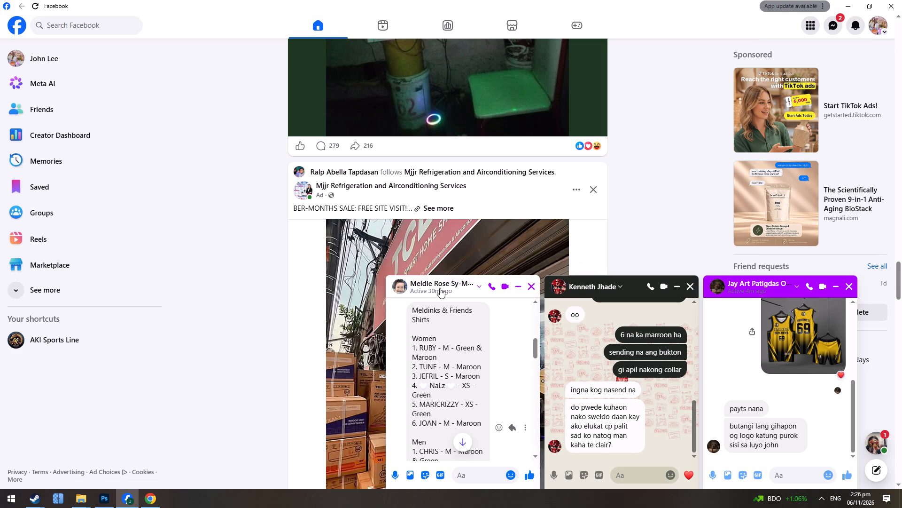
click(832, 24)
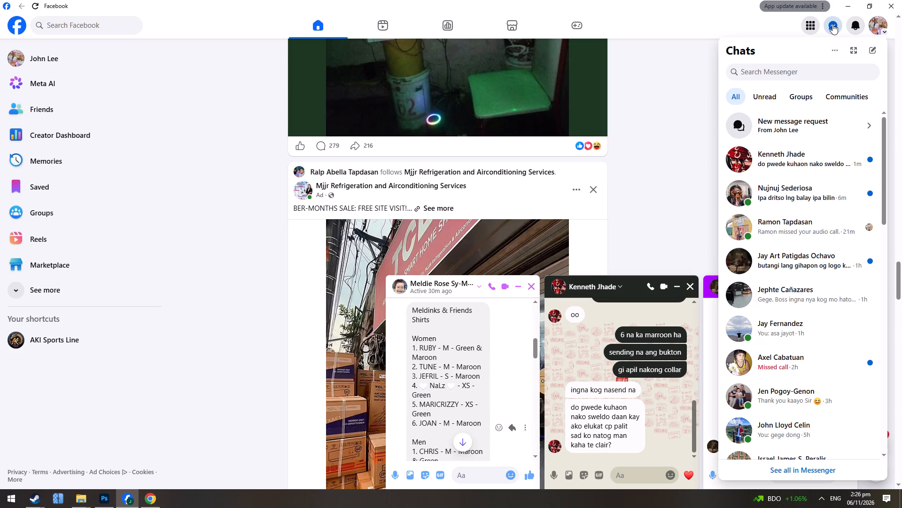
click(823, 165)
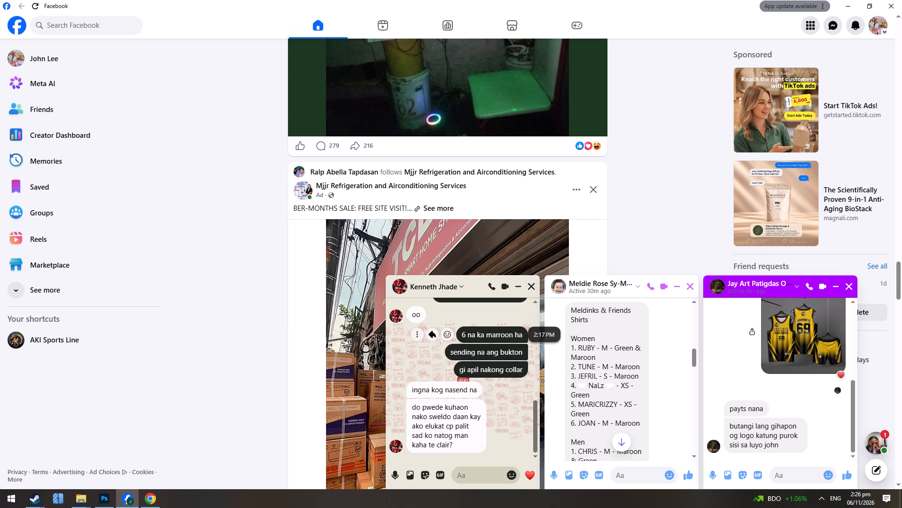
click(531, 475)
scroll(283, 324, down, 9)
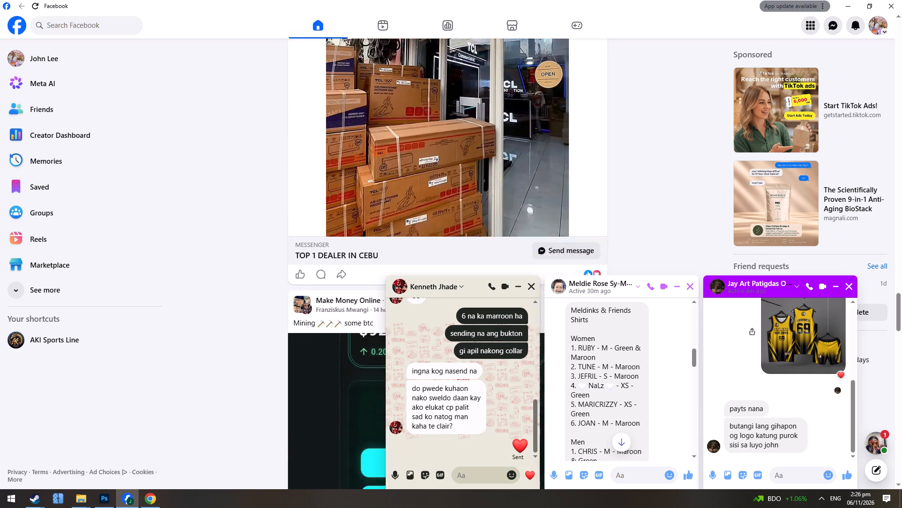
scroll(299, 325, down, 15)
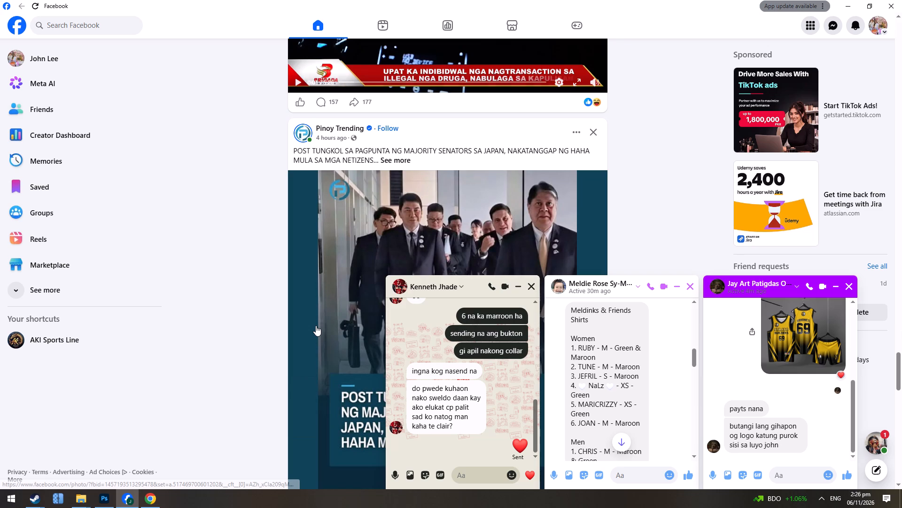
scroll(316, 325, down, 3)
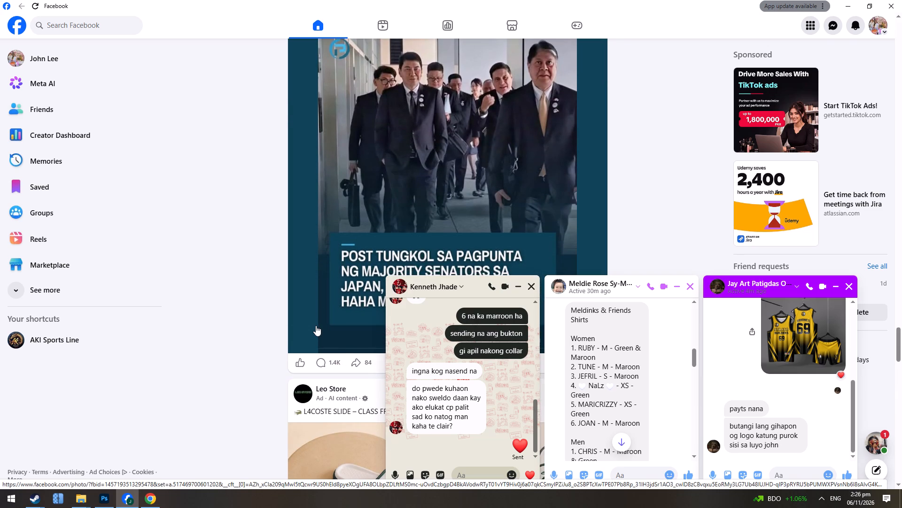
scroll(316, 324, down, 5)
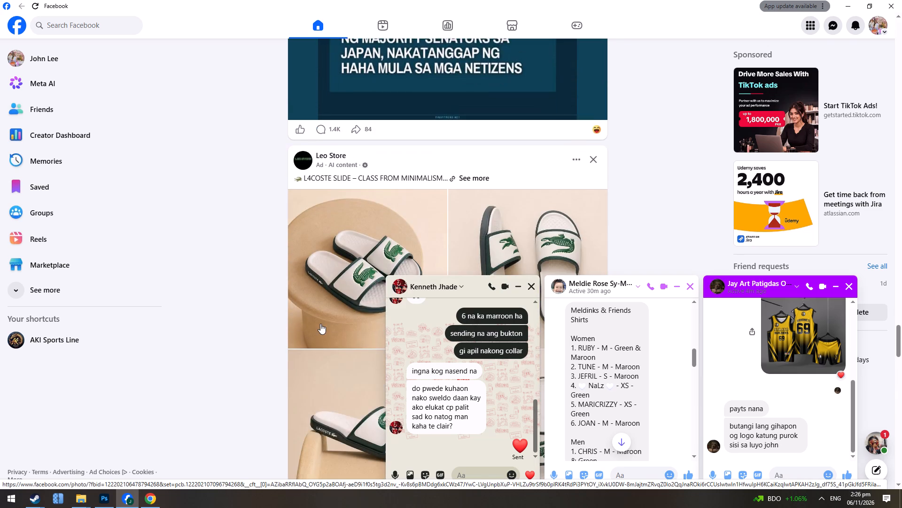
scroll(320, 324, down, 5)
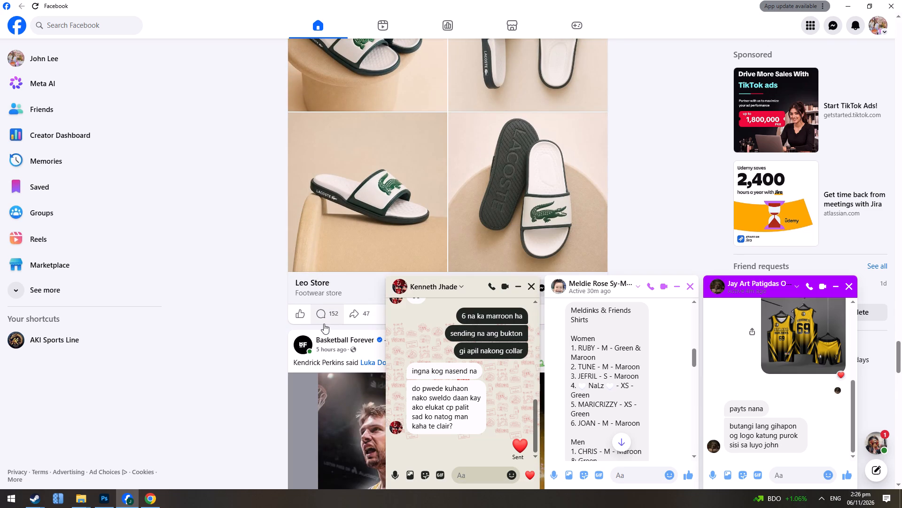
Send the messages "print sa diha", "do", "importante" and "send na" in the same chat.
click(490, 473)
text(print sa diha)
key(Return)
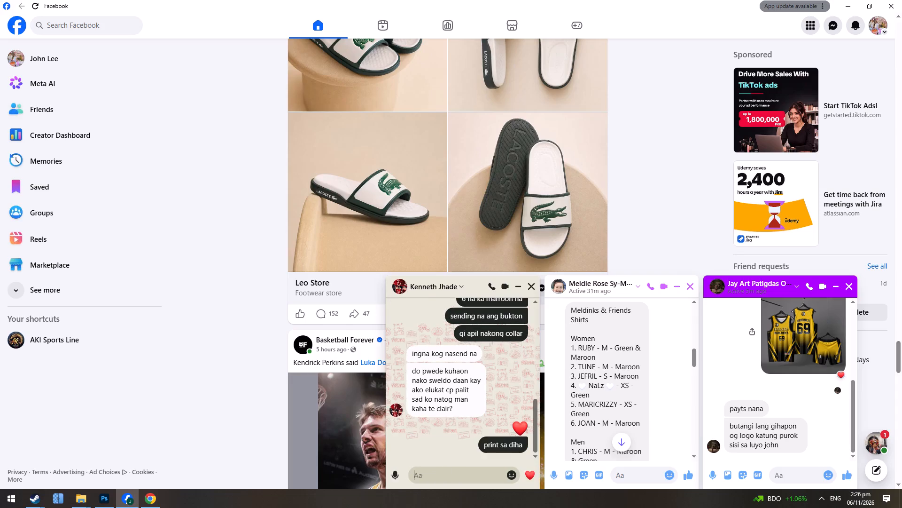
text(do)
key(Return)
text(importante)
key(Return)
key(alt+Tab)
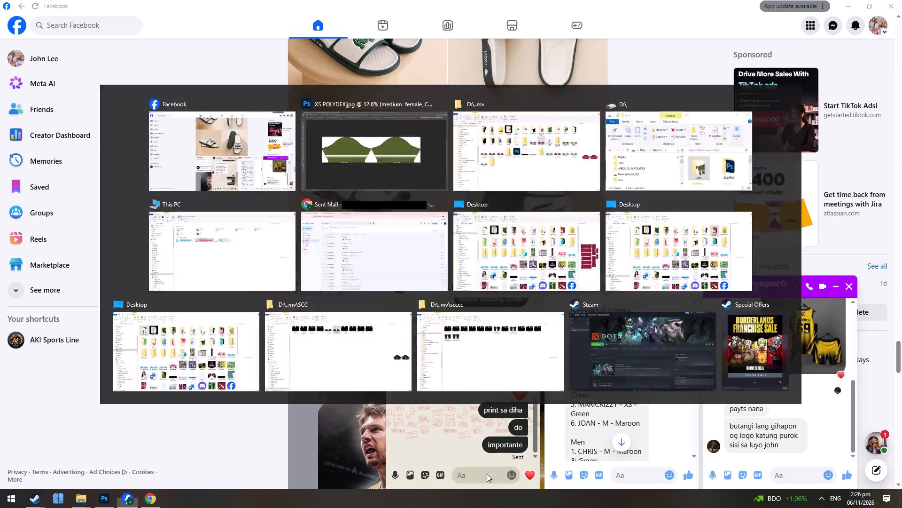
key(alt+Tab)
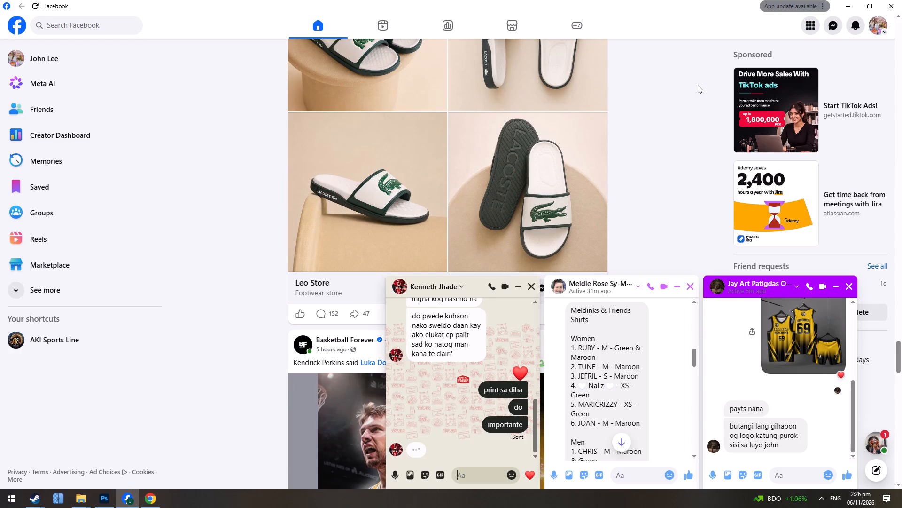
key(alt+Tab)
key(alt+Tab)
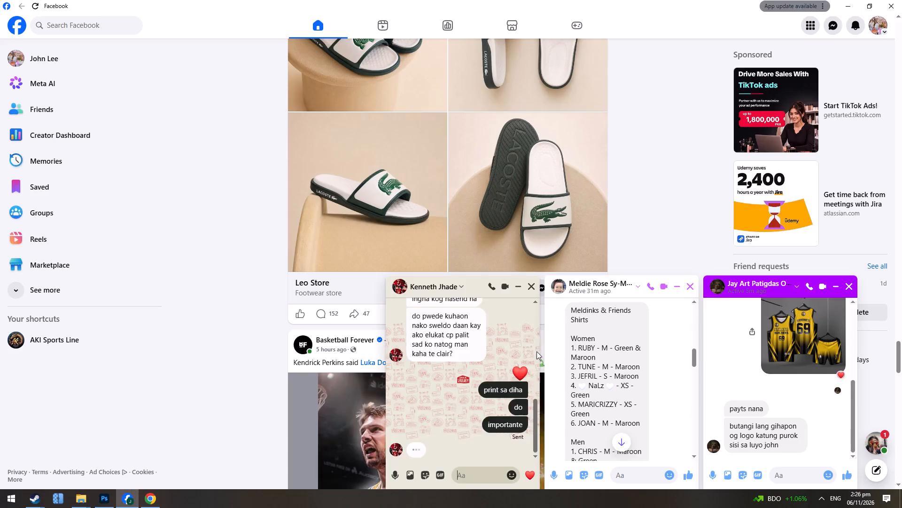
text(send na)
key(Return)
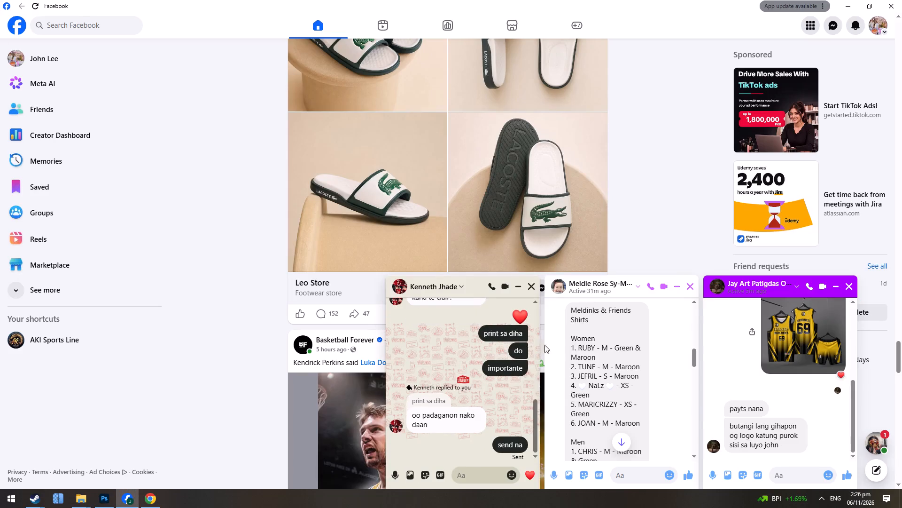
Switch back to Photoshop and resize the green sleeve image to 32 inches wide by 8.4 inches high.
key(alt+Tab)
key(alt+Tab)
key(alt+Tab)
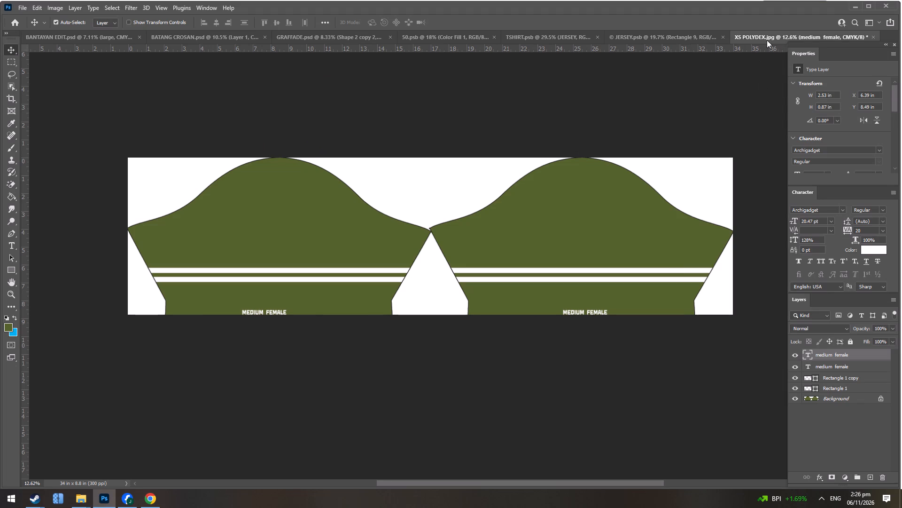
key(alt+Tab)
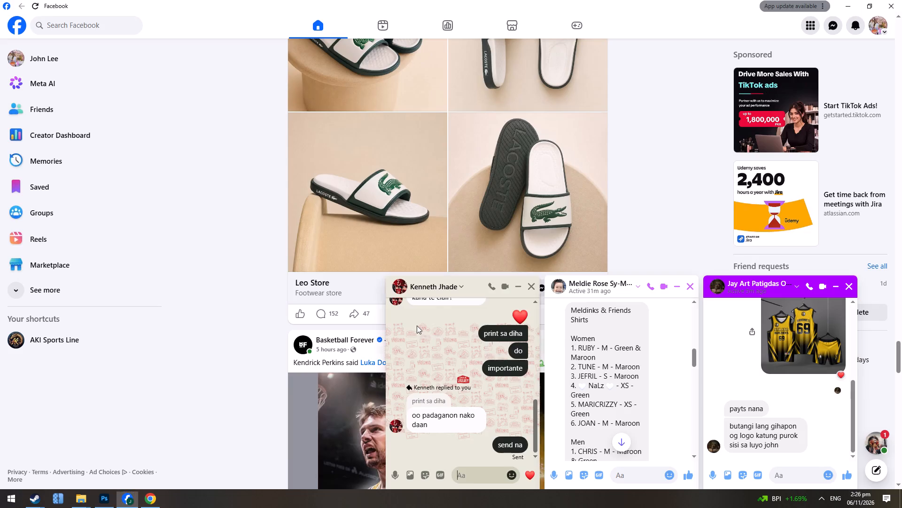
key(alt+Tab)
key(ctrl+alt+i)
click(681, 179)
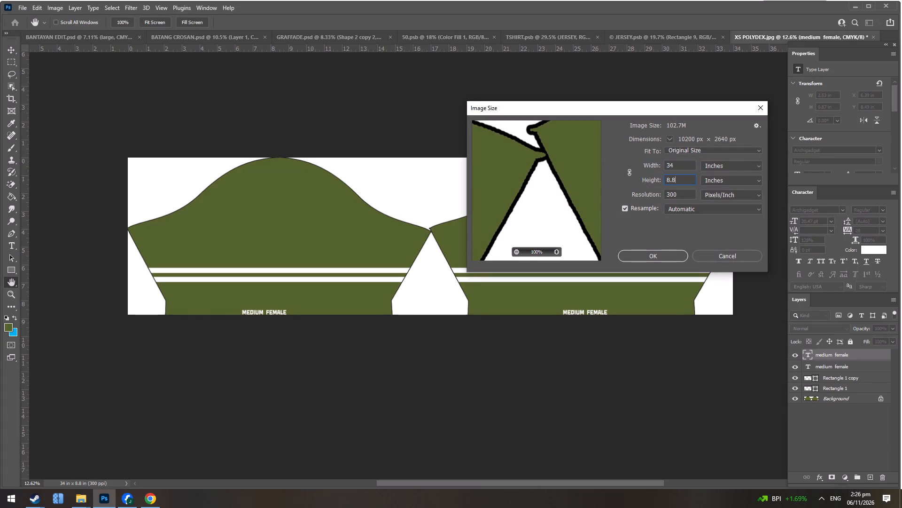
key(BackSpace)
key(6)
key(BackSpace)
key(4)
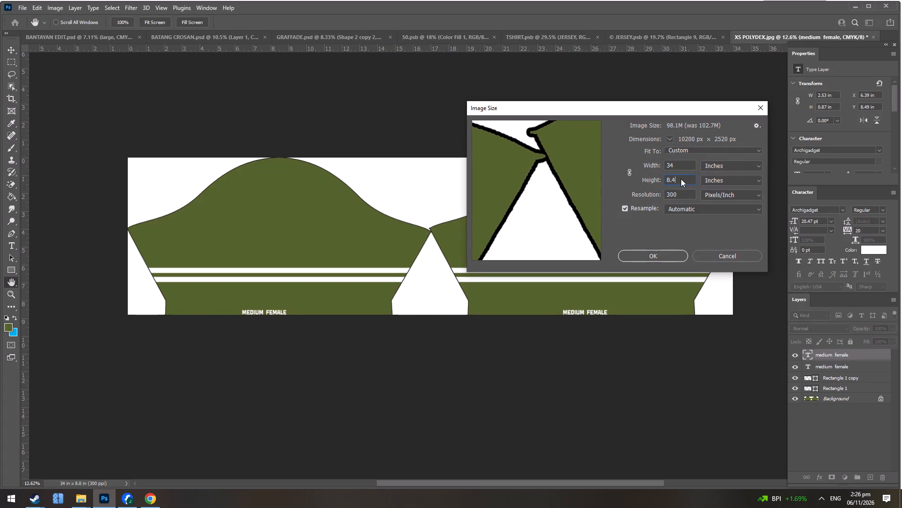
click(685, 165)
key(BackSpace)
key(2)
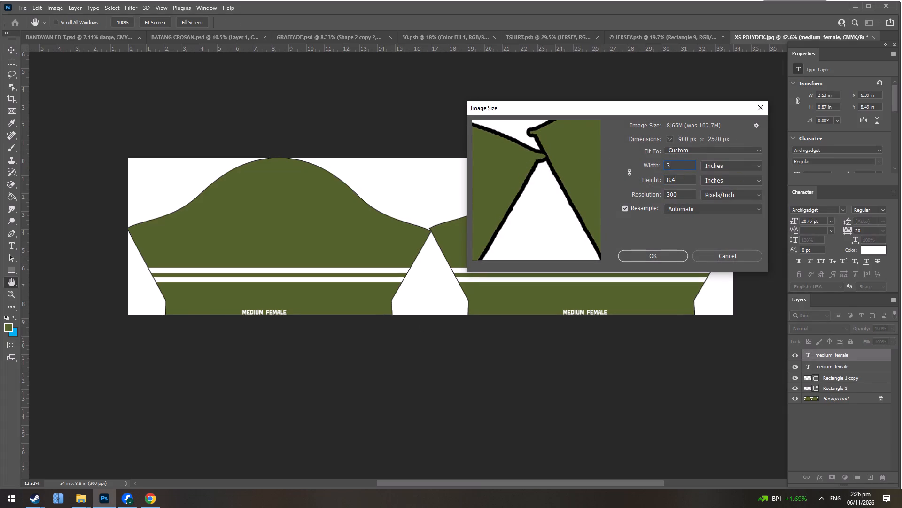
key(Return)
Change the right sleeve's size label to "xs female", with two spaces between the words.
double_click(576, 308)
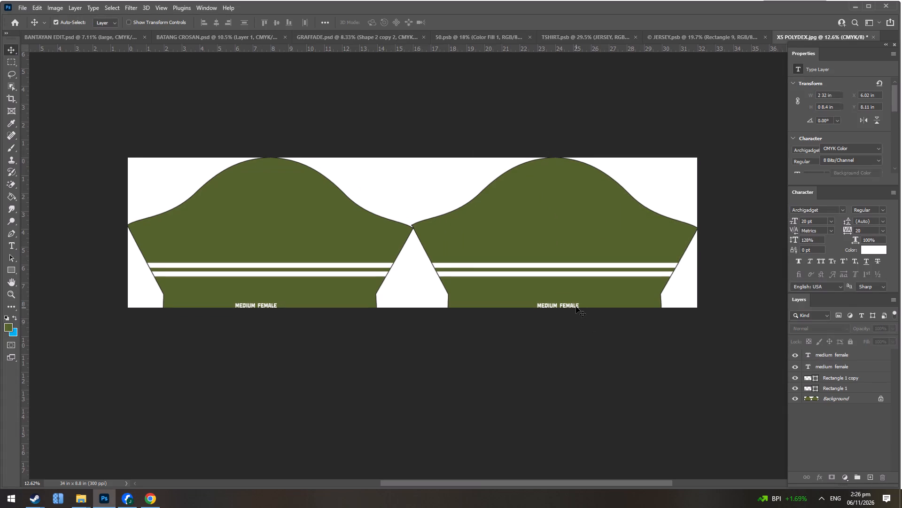
double_click(576, 306)
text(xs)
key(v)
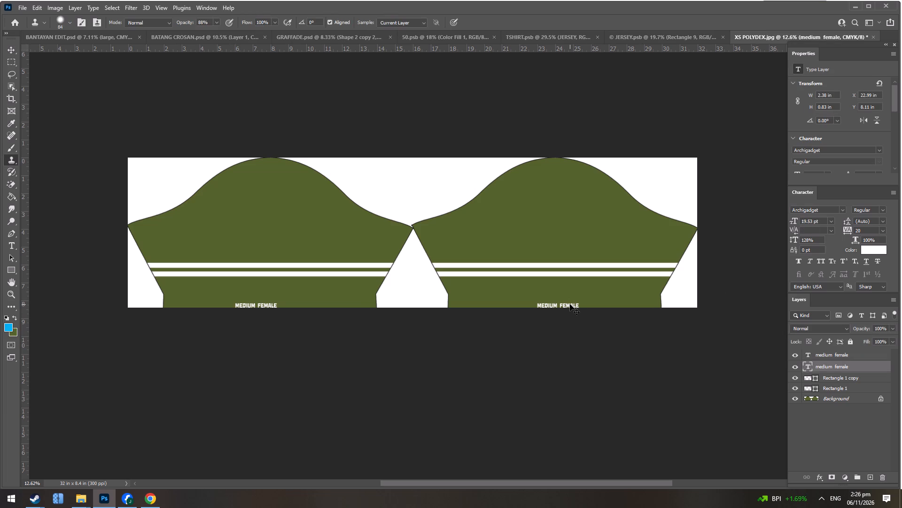
double_click(569, 304)
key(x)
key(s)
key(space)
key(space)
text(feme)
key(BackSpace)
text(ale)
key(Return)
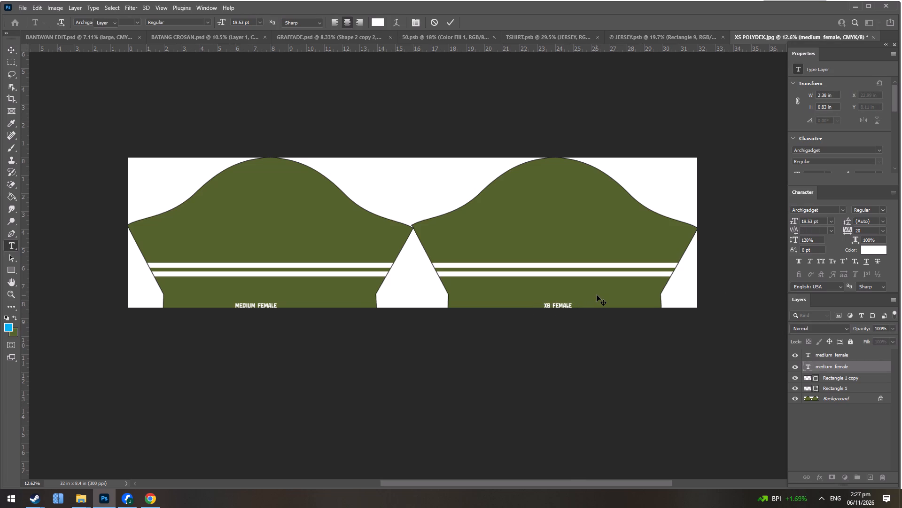
Change the left sleeve's size label to "xs female".
double_click(257, 306)
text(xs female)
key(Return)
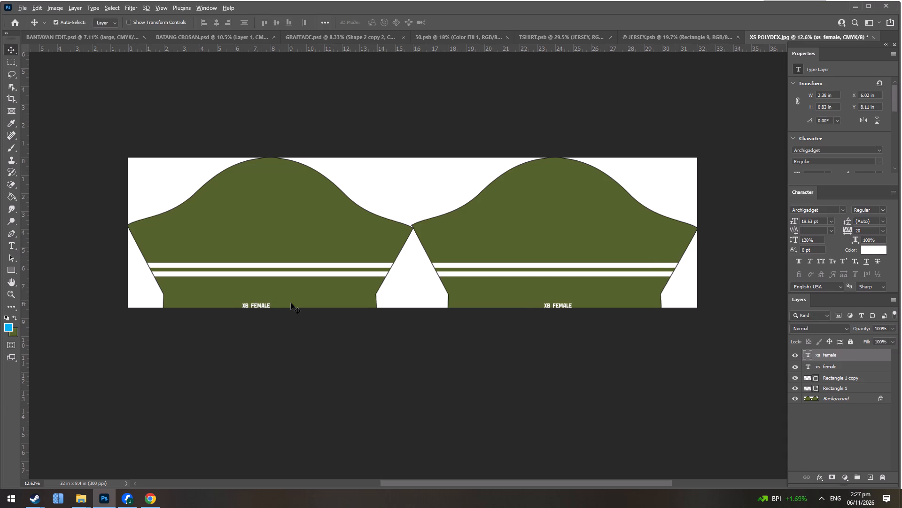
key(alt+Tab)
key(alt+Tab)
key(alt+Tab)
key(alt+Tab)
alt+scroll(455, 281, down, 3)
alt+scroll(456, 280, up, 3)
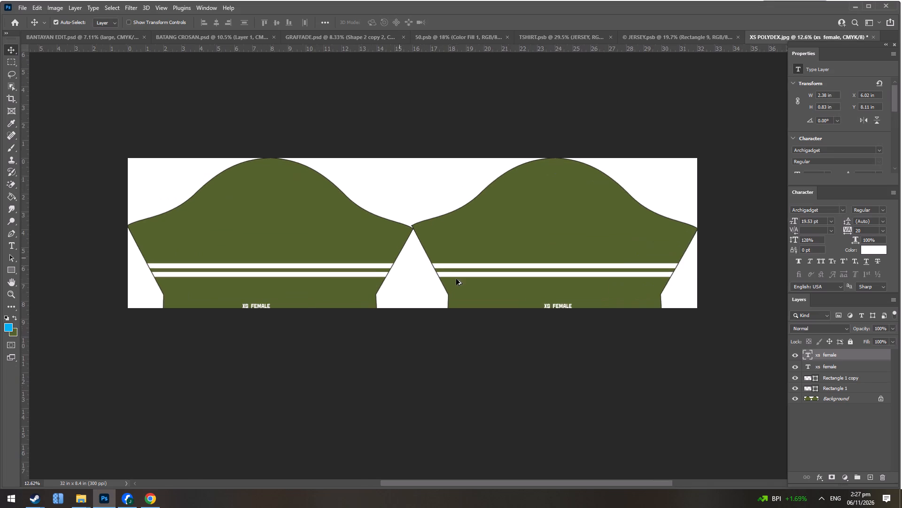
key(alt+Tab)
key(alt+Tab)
Save a JPEG copy named "xs female grreen" in the ..mv folder on New Volume (D:), at quality 12.
key(ctrl+alt+s)
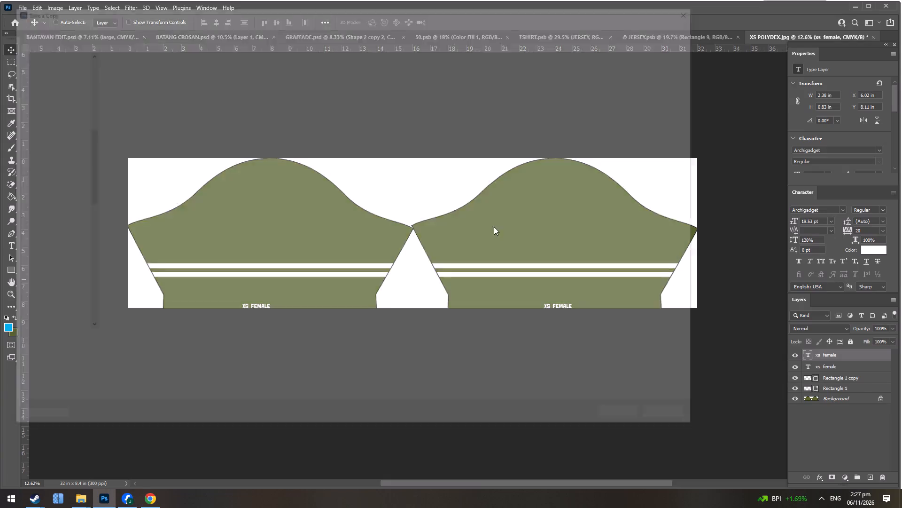
click(62, 127)
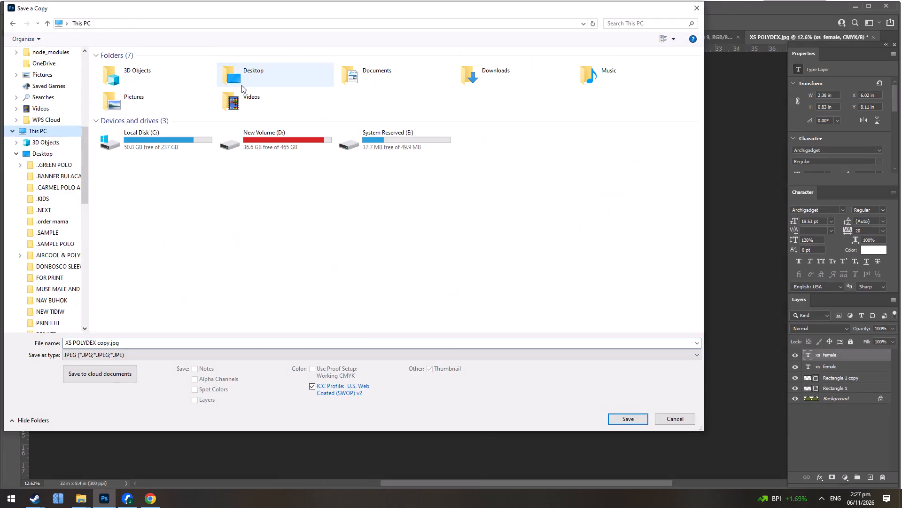
double_click(293, 146)
double_click(127, 87)
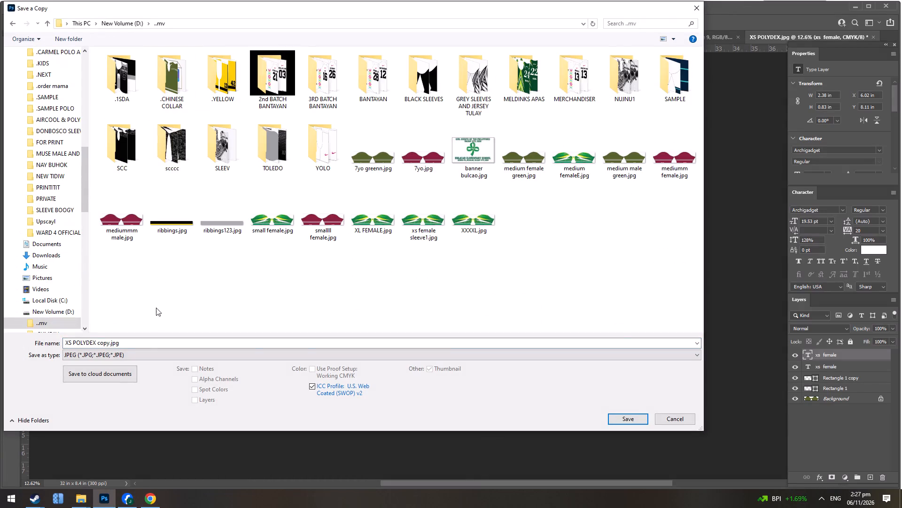
click(142, 343)
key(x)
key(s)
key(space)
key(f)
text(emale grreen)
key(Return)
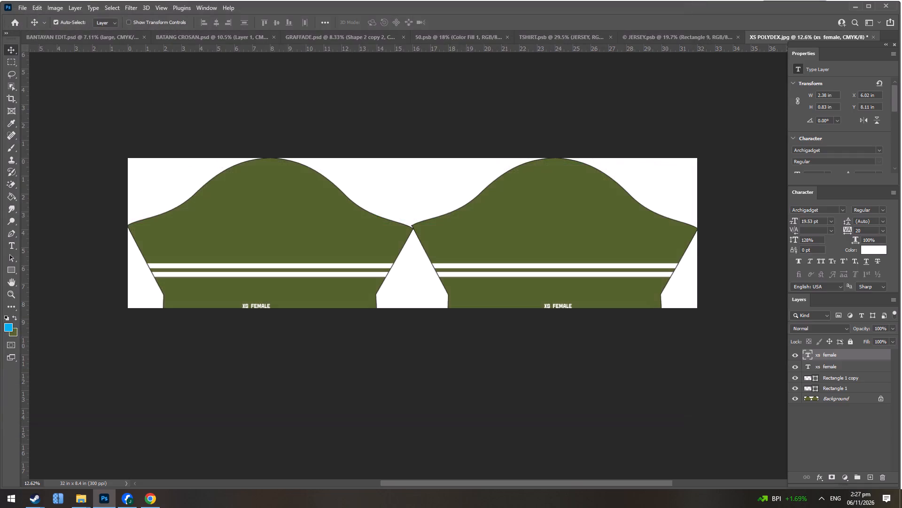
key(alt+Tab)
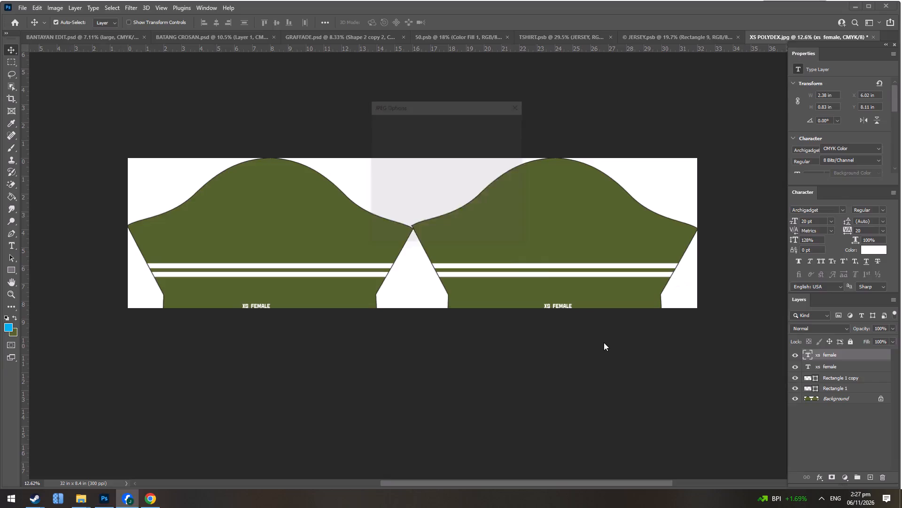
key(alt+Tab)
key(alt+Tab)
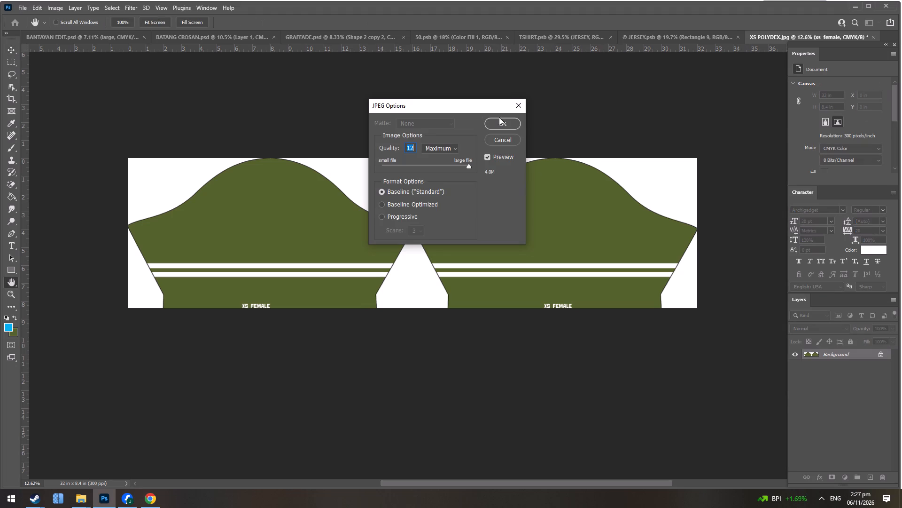
click(506, 123)
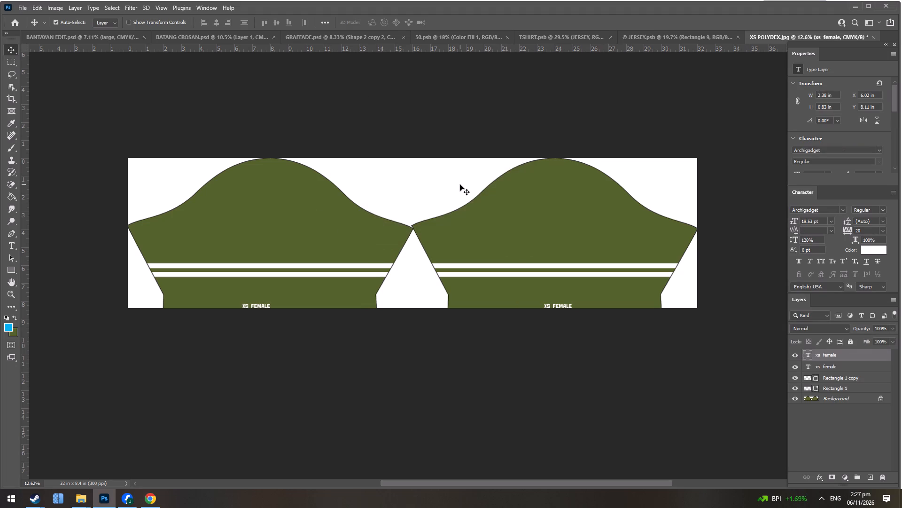